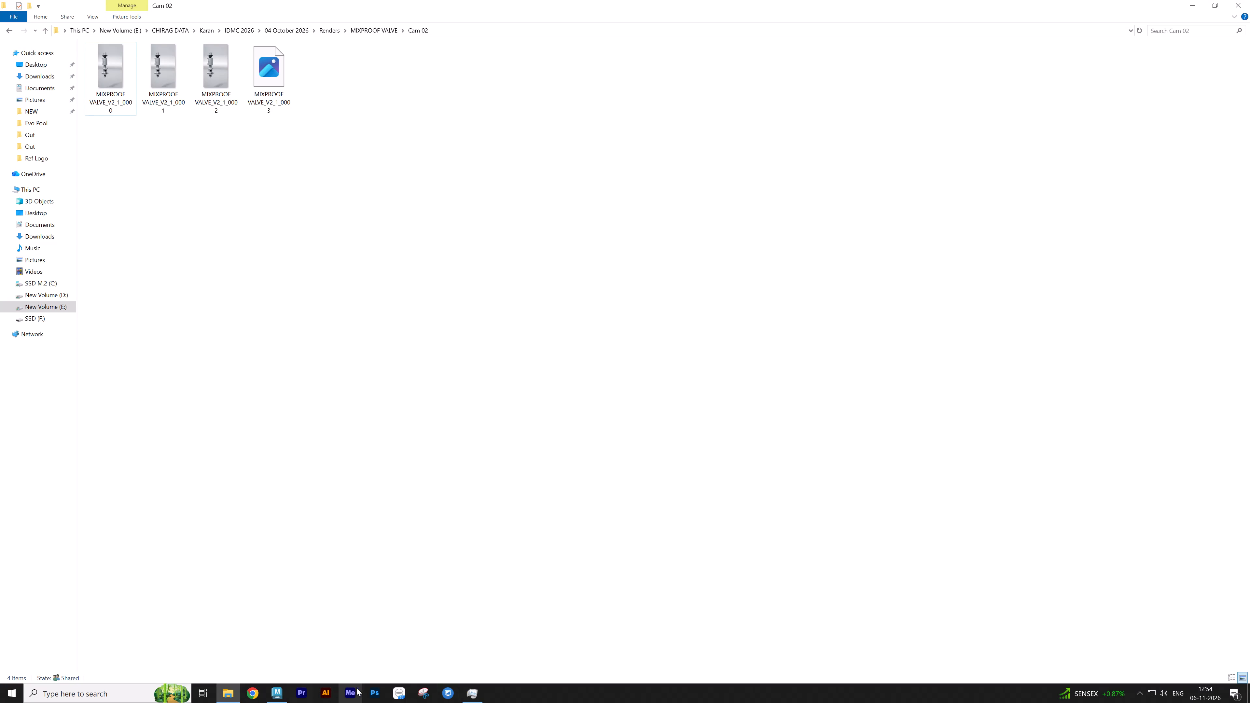
Search the computer for "after" and launch Adobe After Effects 2026.
{"action": "left_click", "coordinate": [102, 701]}
{"action": "type", "text": "af"}
{"action": "type", "text": "ter"}
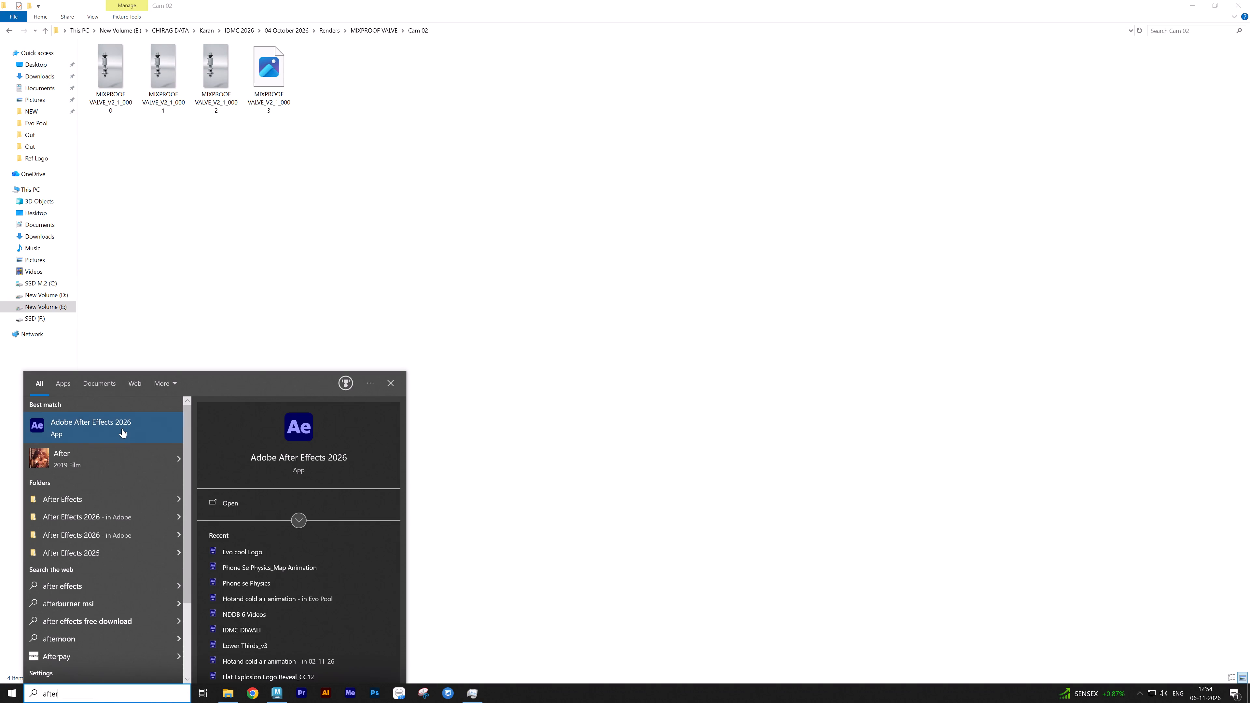
{"action": "left_click", "coordinate": [122, 428]}
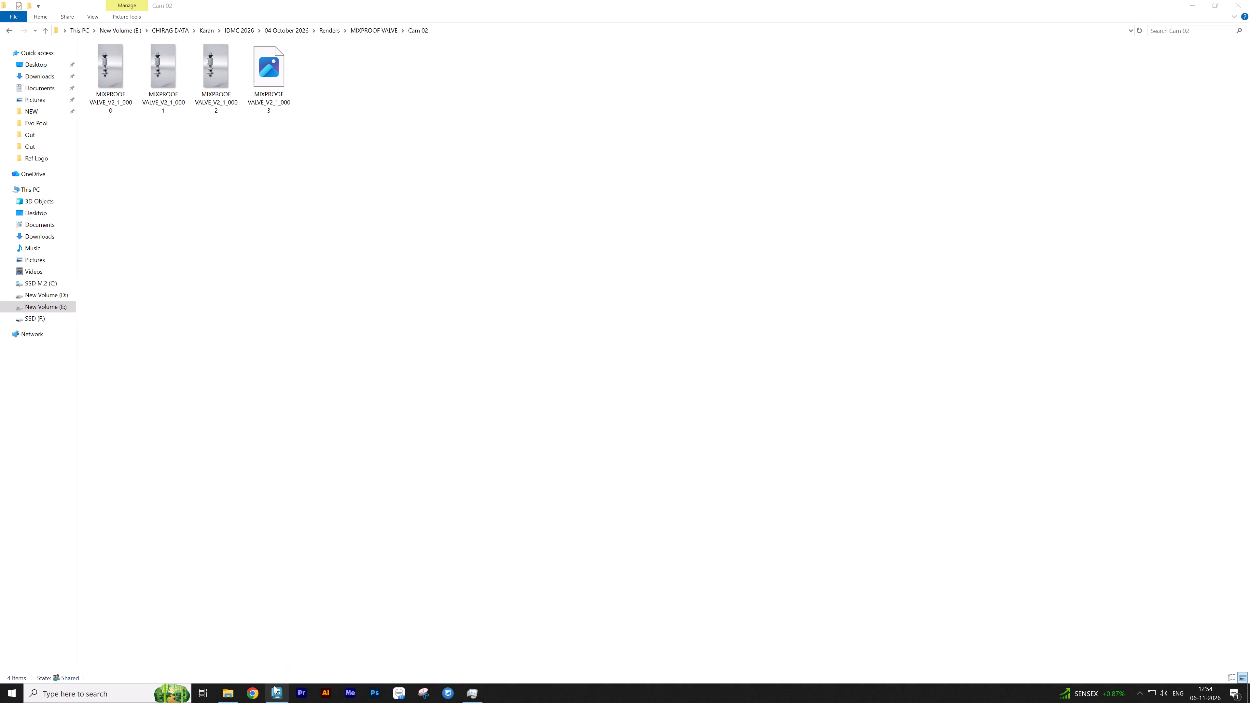
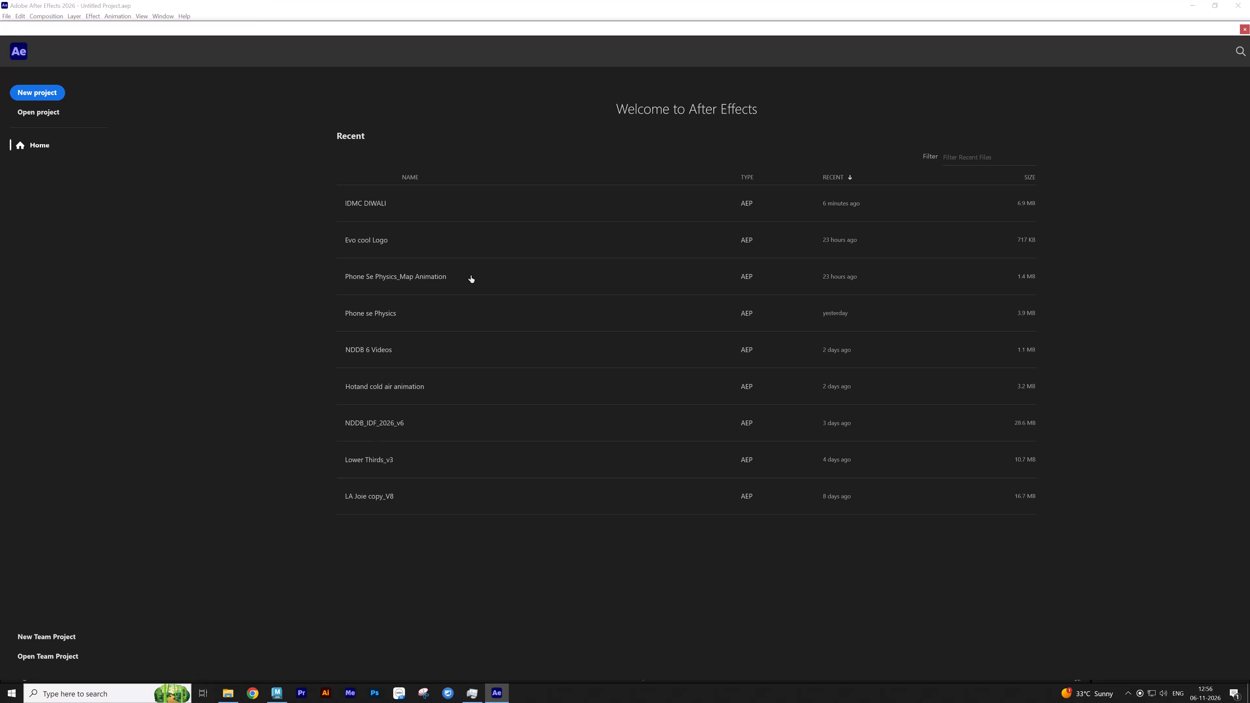
Open the recent IDMC DIWALI project, show the IDMC Diwali composition and close the People_watching_Diwali_fireworks Comp 1 timeline.
{"action": "left_click", "coordinate": [429, 204]}
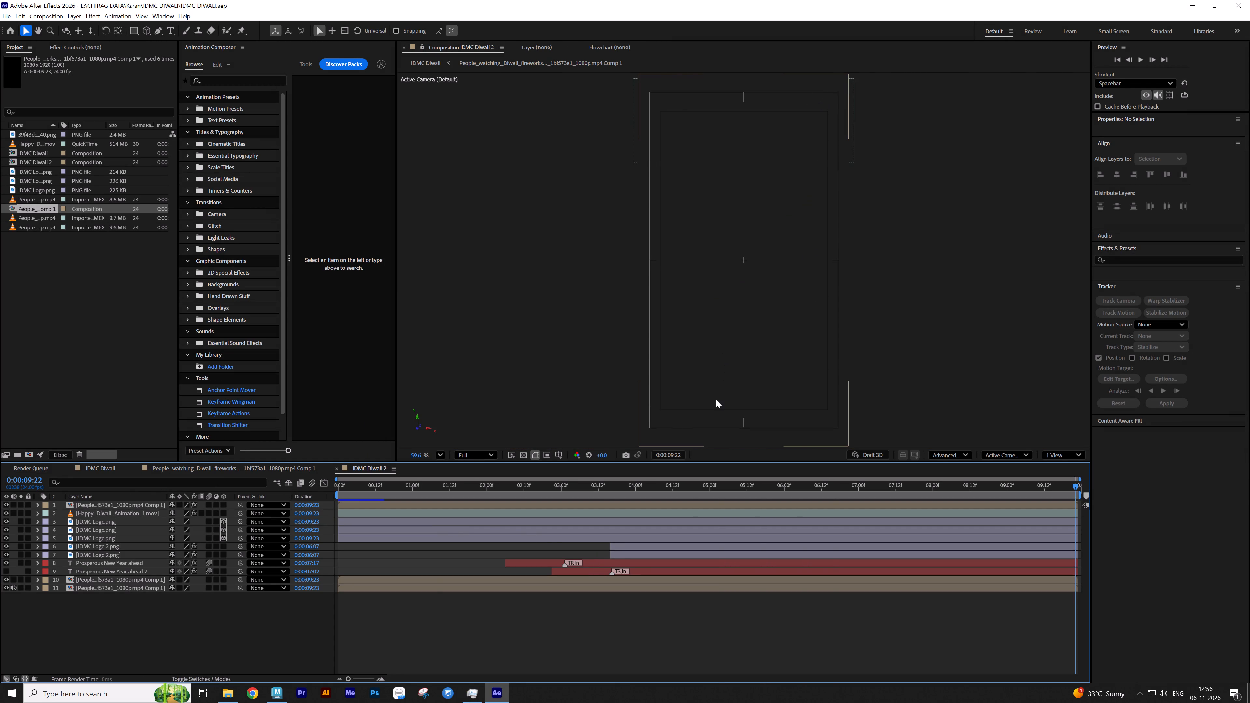
{"action": "left_click", "coordinate": [88, 467]}
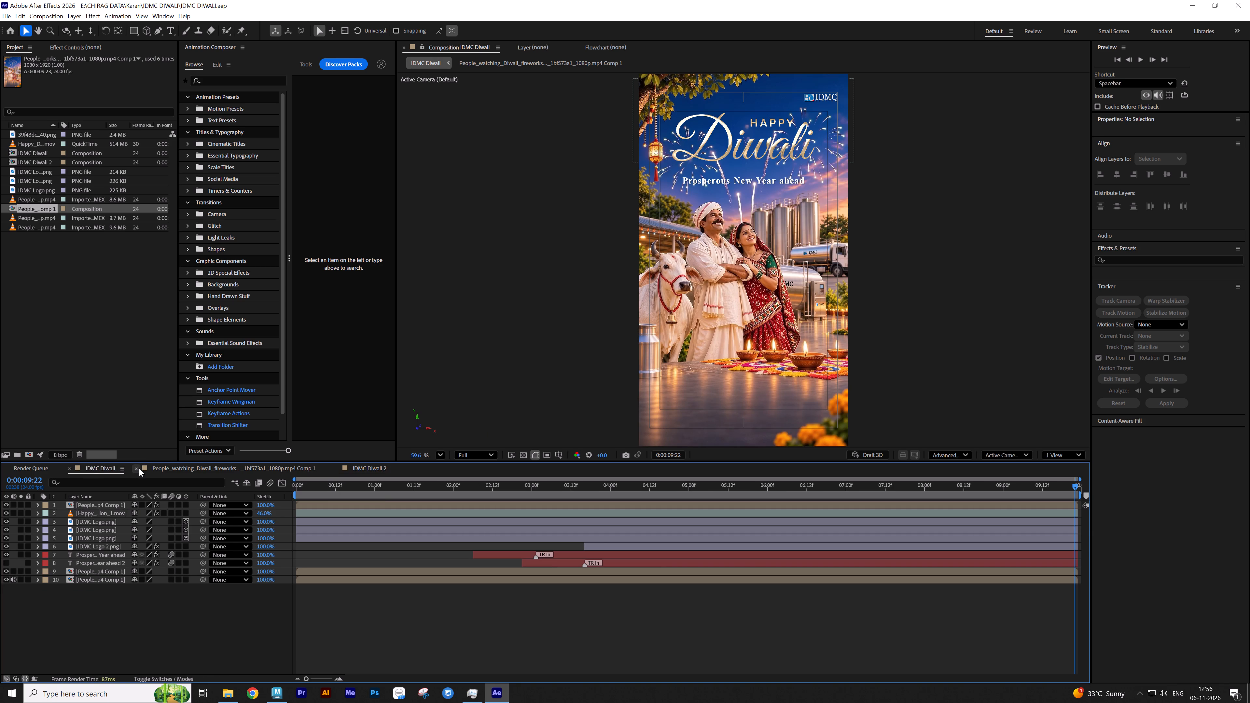
{"action": "left_click", "coordinate": [139, 468]}
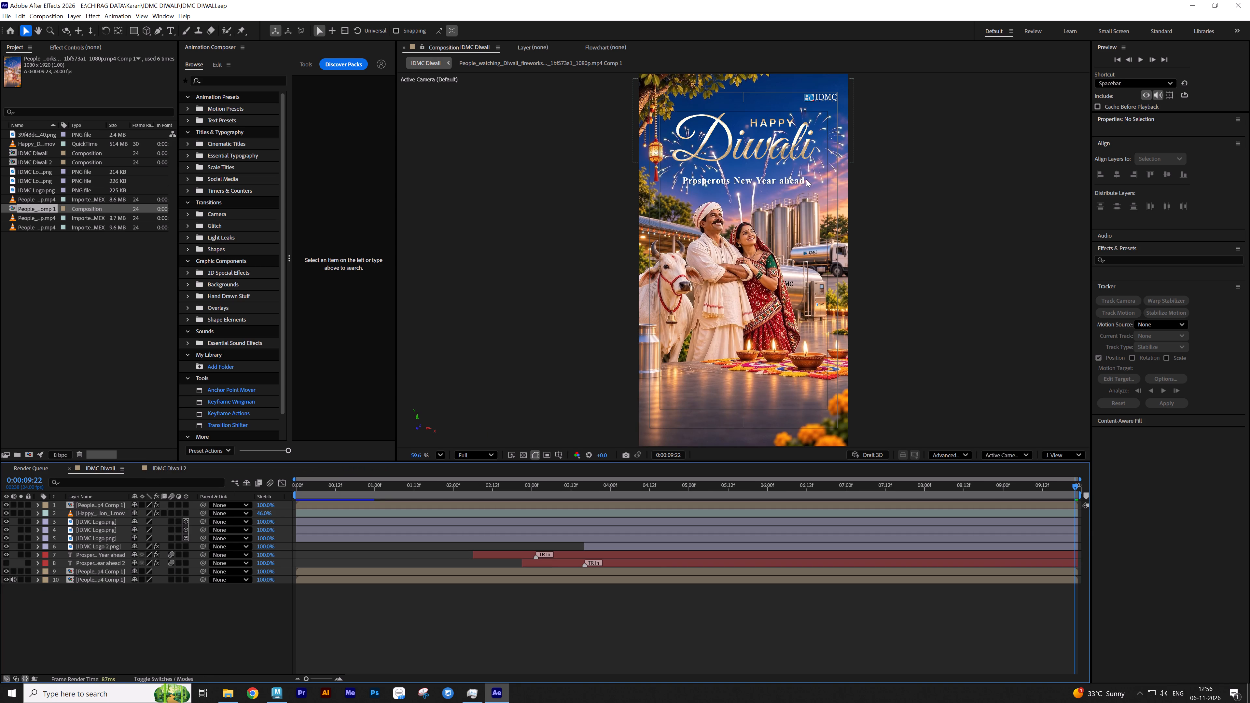
Move the anchor point of the IDMC Logo 2.png layer to the logo's top-right corner.
{"action": "left_click", "coordinate": [96, 518]}
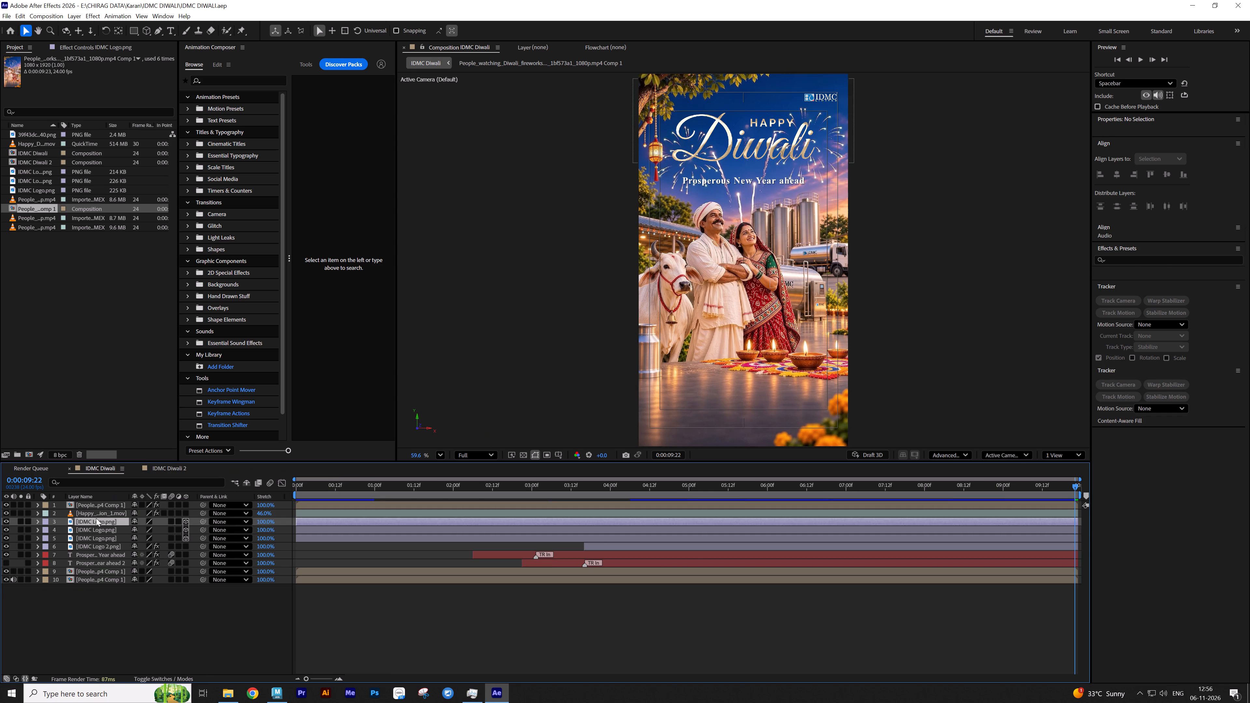
{"action": "left_click", "coordinate": [94, 526]}
{"action": "left_click", "coordinate": [87, 541]}
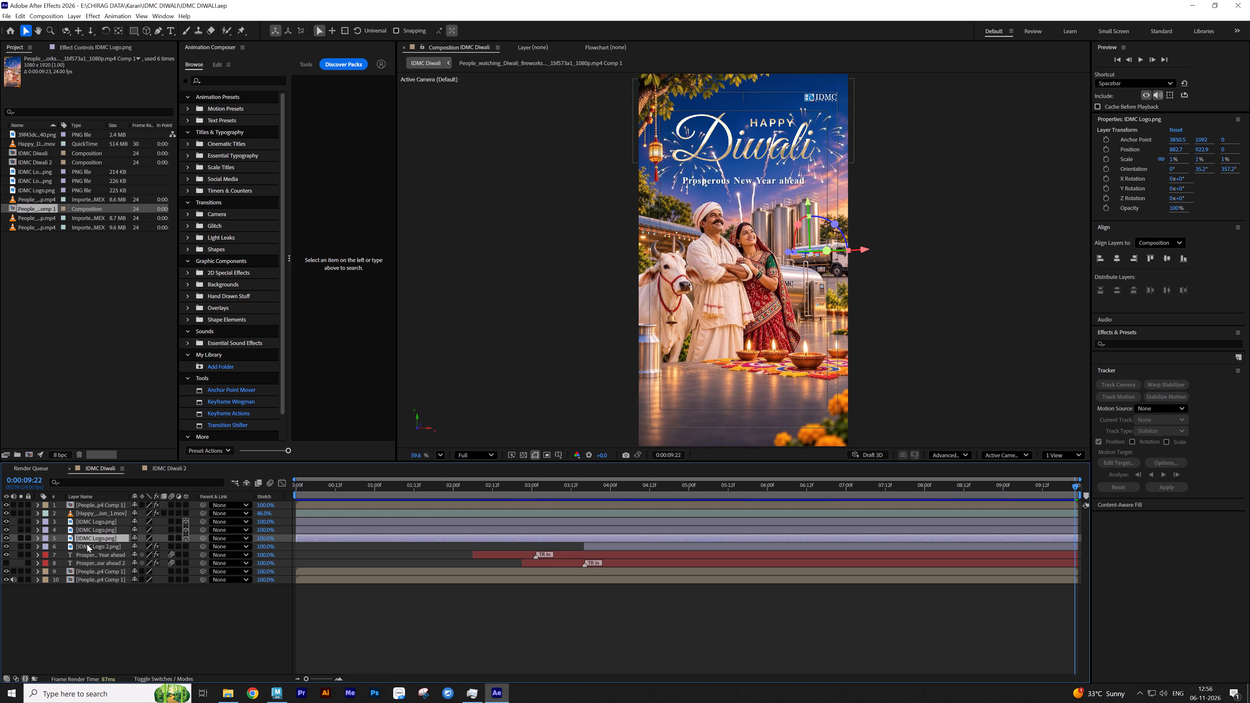
{"action": "left_click", "coordinate": [87, 548]}
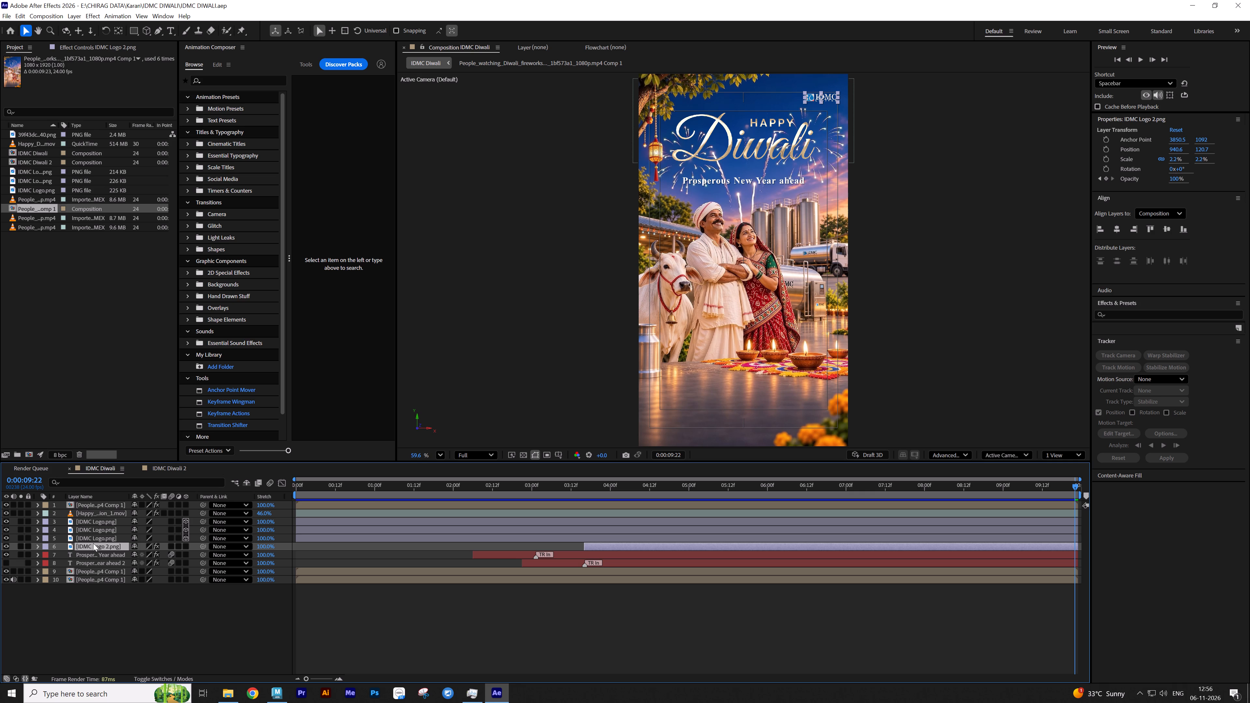
{"action": "key", "text": "y"}
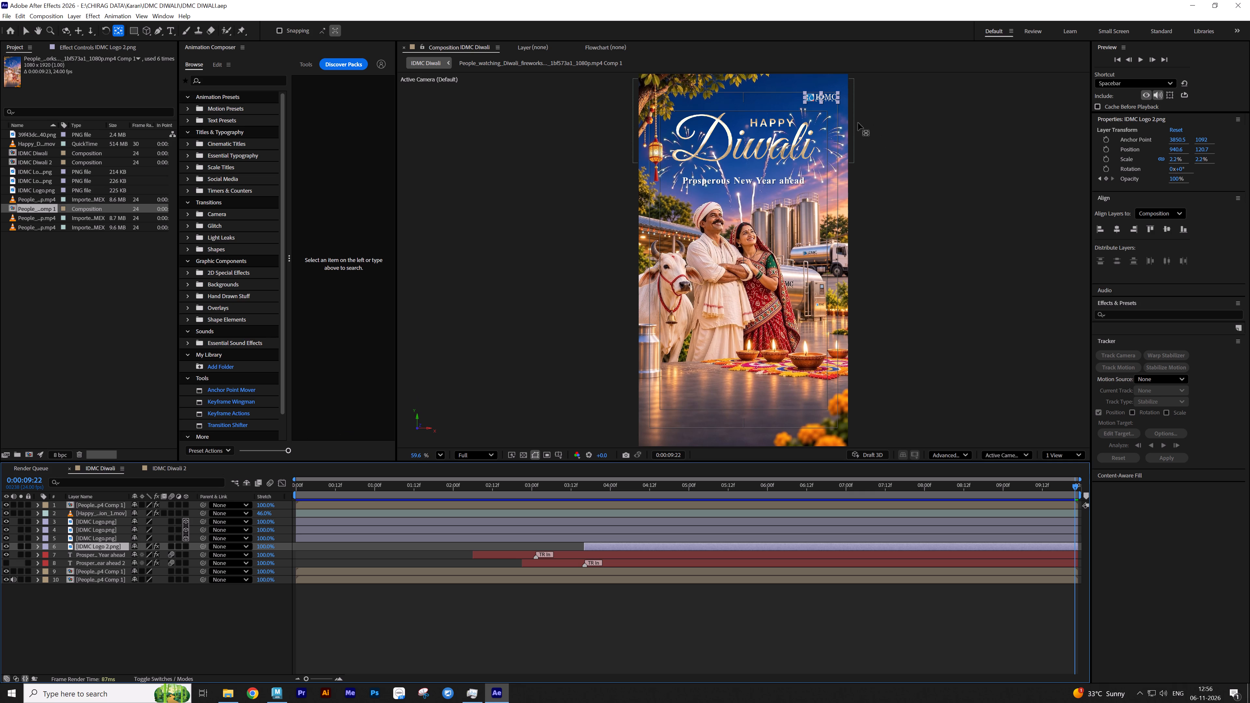
{"action": "middle_click_drag", "start_coordinate": [795, 129], "coordinate": [708, 271]}
{"action": "scroll", "coordinate": [724, 252], "scroll_direction": "up", "scroll_amount": 12}
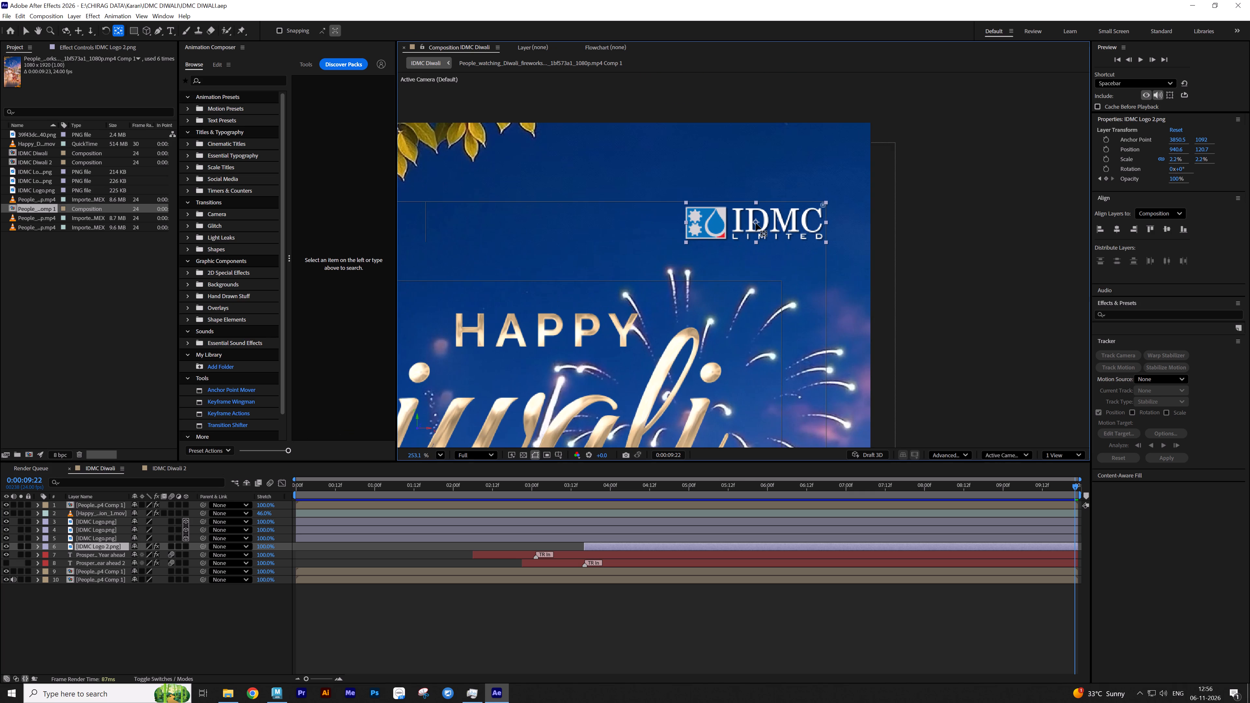
{"action": "left_click_drag", "start_coordinate": [756, 223], "coordinate": [824, 205]}
{"action": "key", "text": "v"}
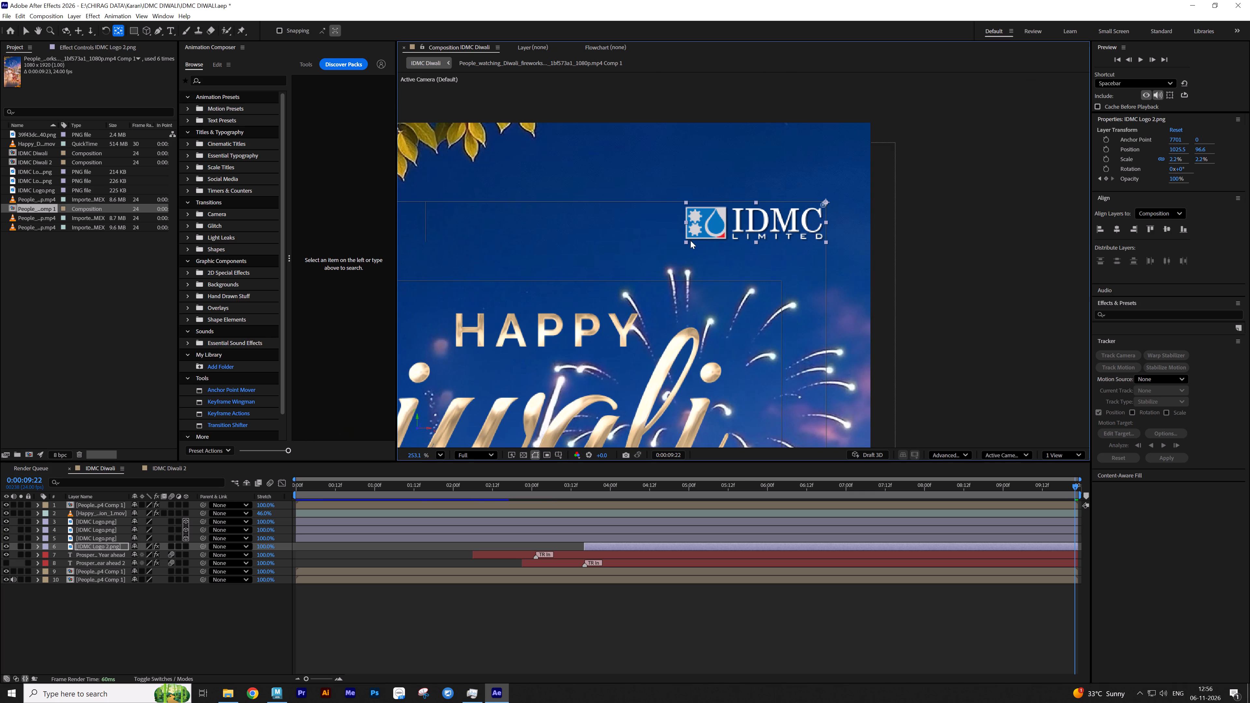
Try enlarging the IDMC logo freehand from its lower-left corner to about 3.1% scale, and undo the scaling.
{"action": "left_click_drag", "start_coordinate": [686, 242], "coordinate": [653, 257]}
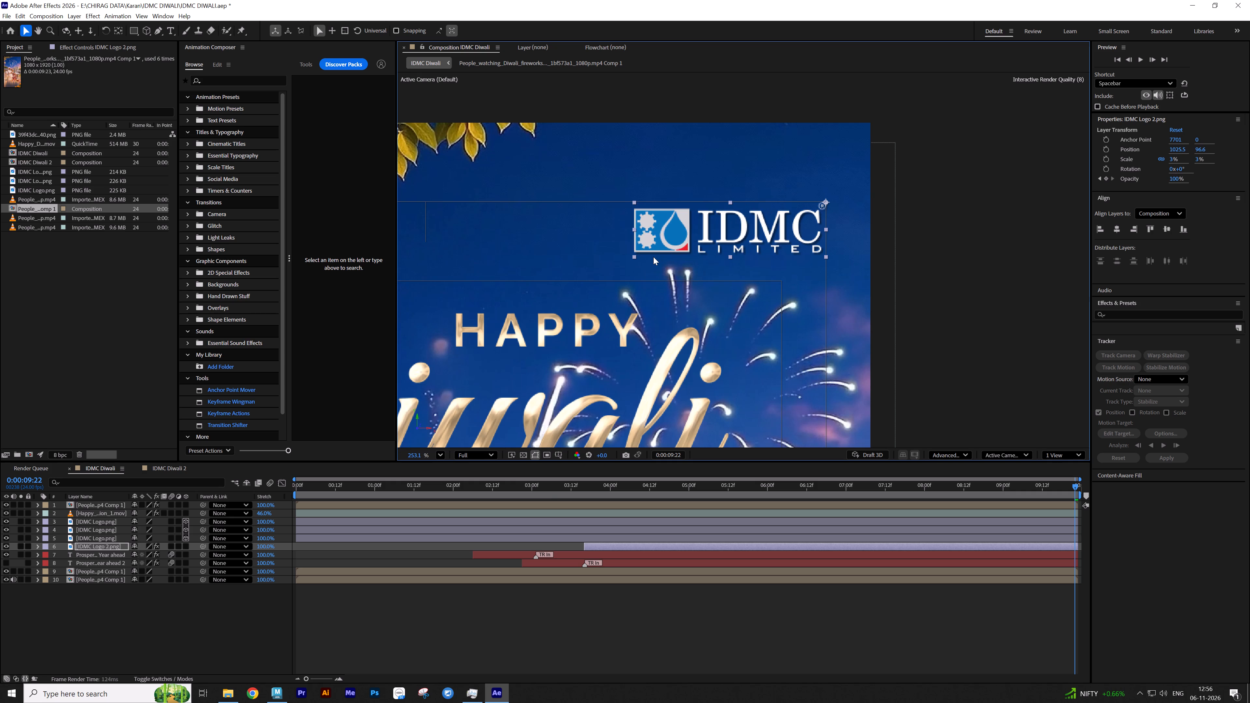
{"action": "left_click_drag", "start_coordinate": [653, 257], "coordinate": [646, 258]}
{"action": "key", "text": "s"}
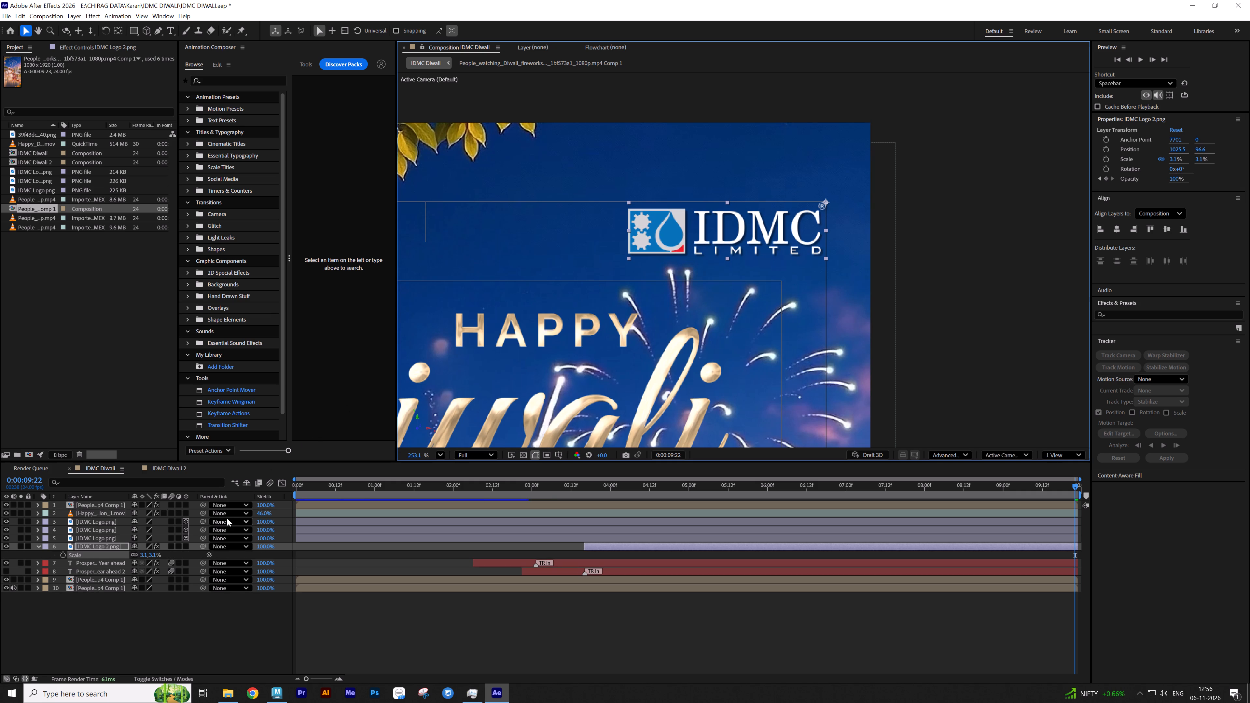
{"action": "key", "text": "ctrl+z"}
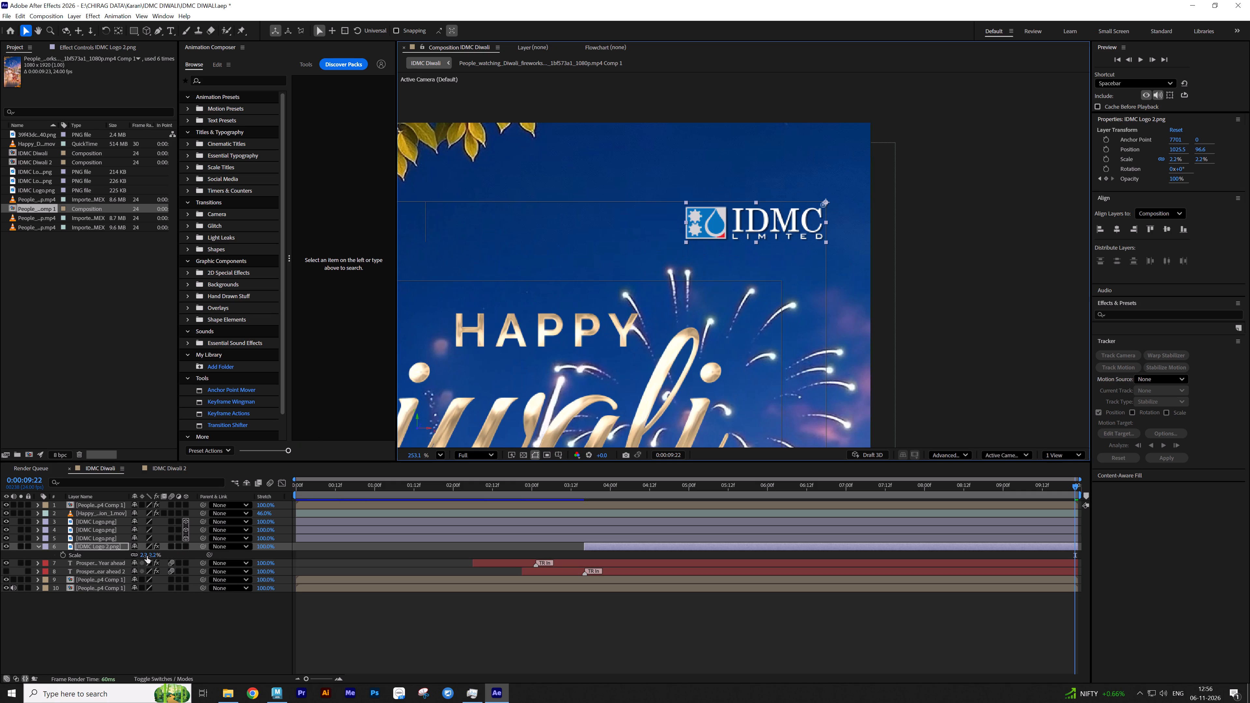
Set the scale of the IDMC Logo 2.png layer to 3.5% and check the whole composition.
{"action": "left_click", "coordinate": [147, 556]}
{"action": "left_click", "coordinate": [126, 614]}
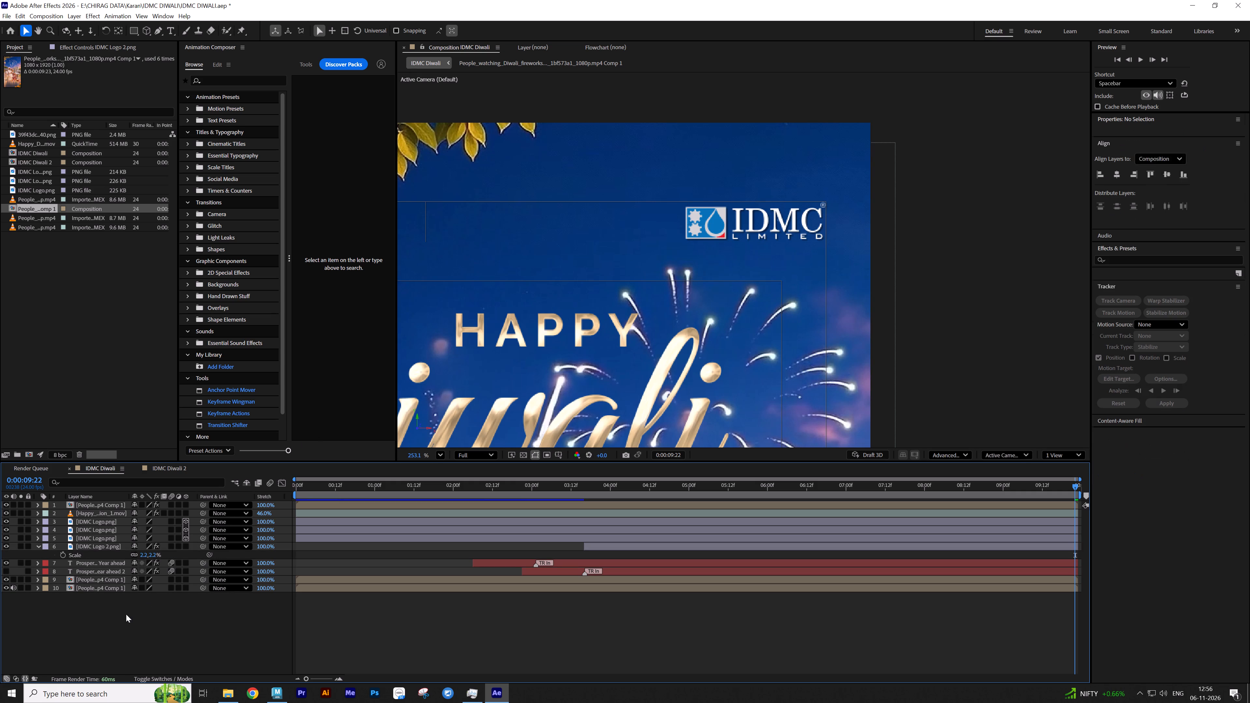
{"action": "left_click", "coordinate": [146, 558]}
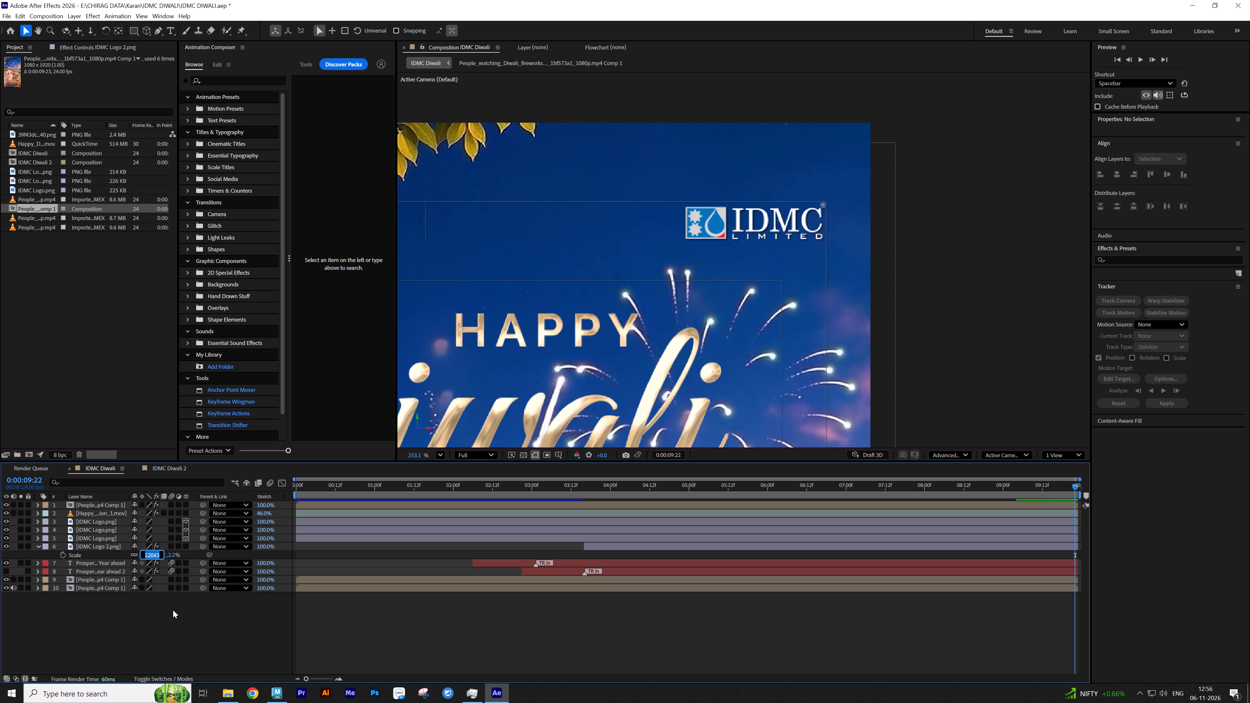
{"action": "type", "text": "3.5"}
{"action": "key", "text": "Return"}
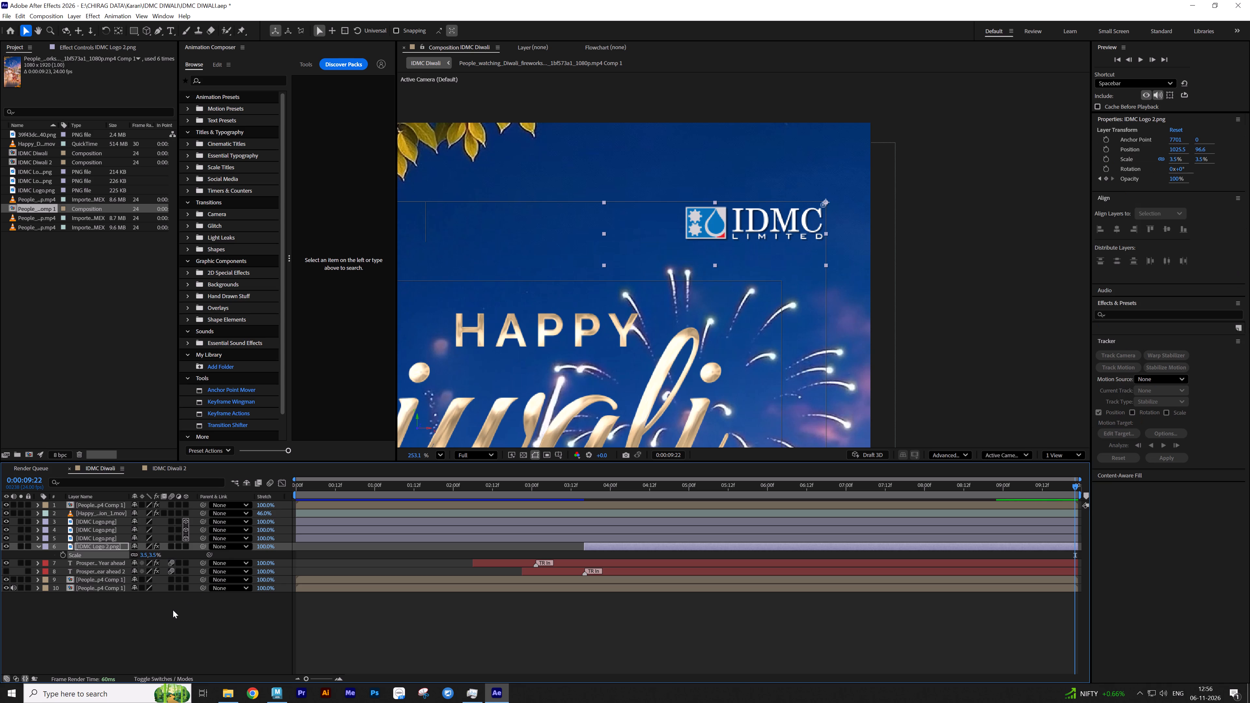
{"action": "left_click", "coordinate": [268, 646]}
{"action": "type", "text": "sss"}
{"action": "left_click", "coordinate": [442, 455]}
{"action": "left_click", "coordinate": [451, 465]}
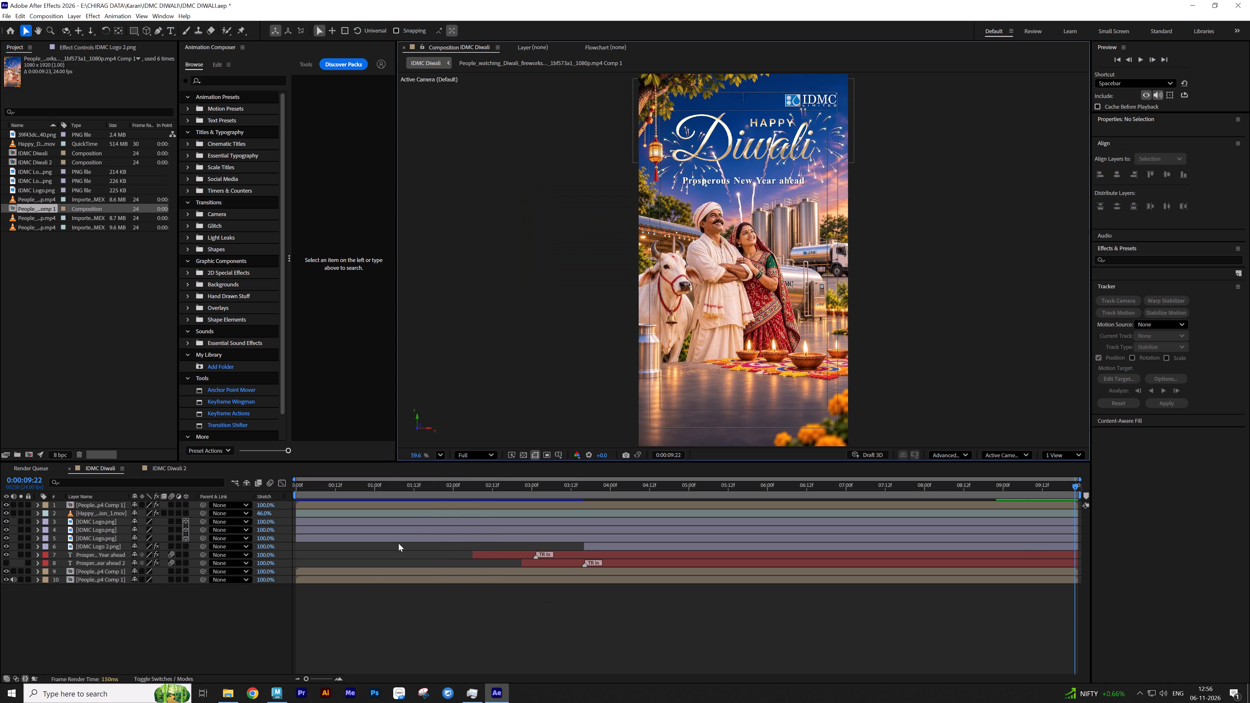
Add the current IDMC Diwali frame to the render queue and set its output format to JPEG Sequence.
{"action": "left_click", "coordinate": [386, 640]}
{"action": "key", "text": "ctrl+alt+s"}
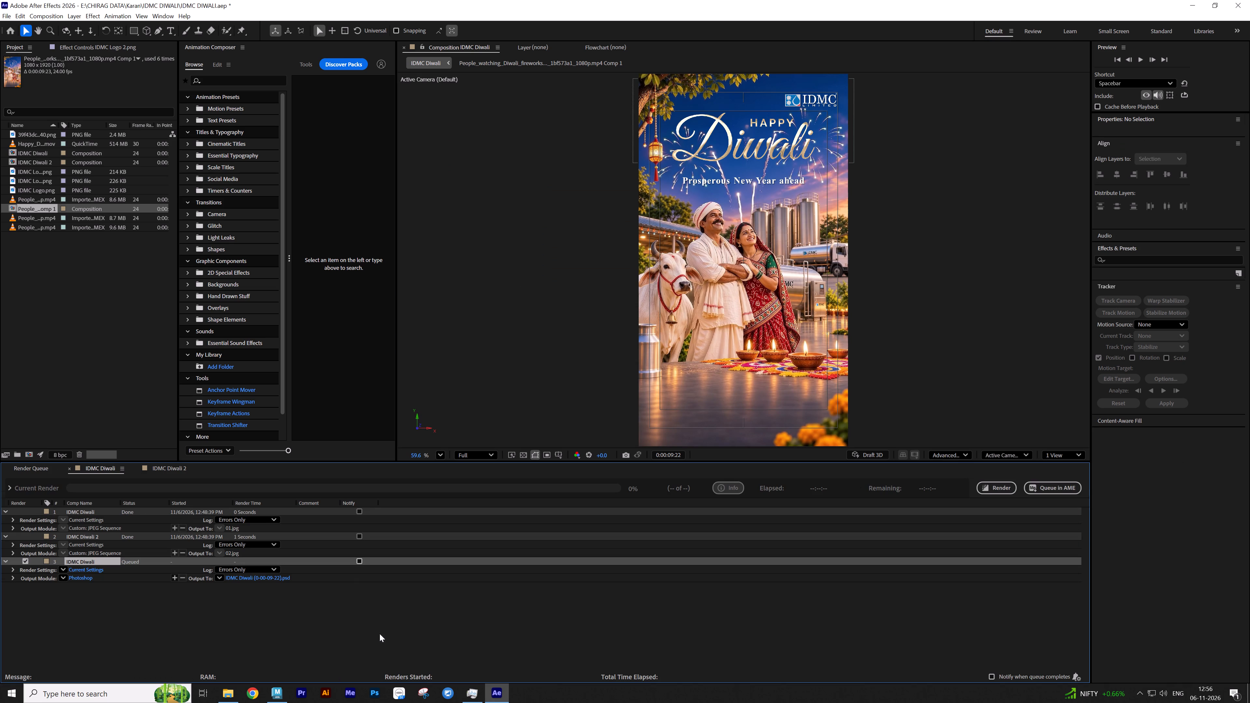
{"action": "left_click", "coordinate": [79, 580]}
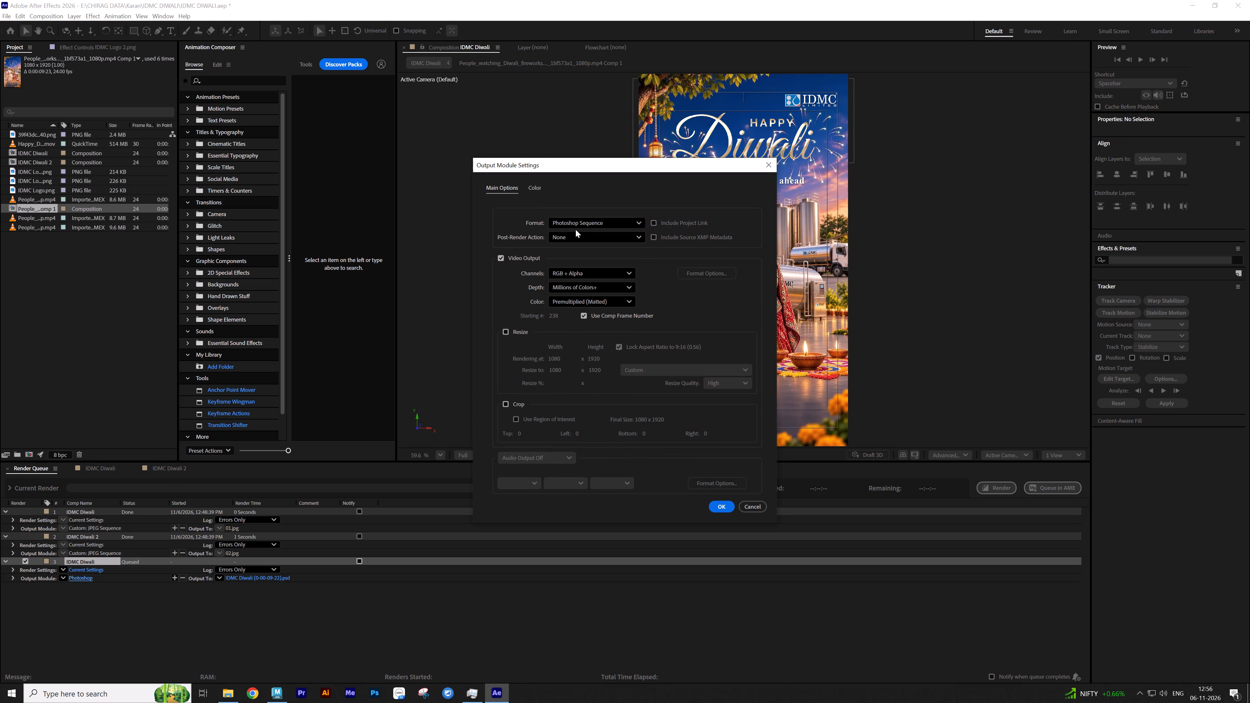
{"action": "left_click", "coordinate": [581, 223]}
{"action": "left_click", "coordinate": [605, 297]}
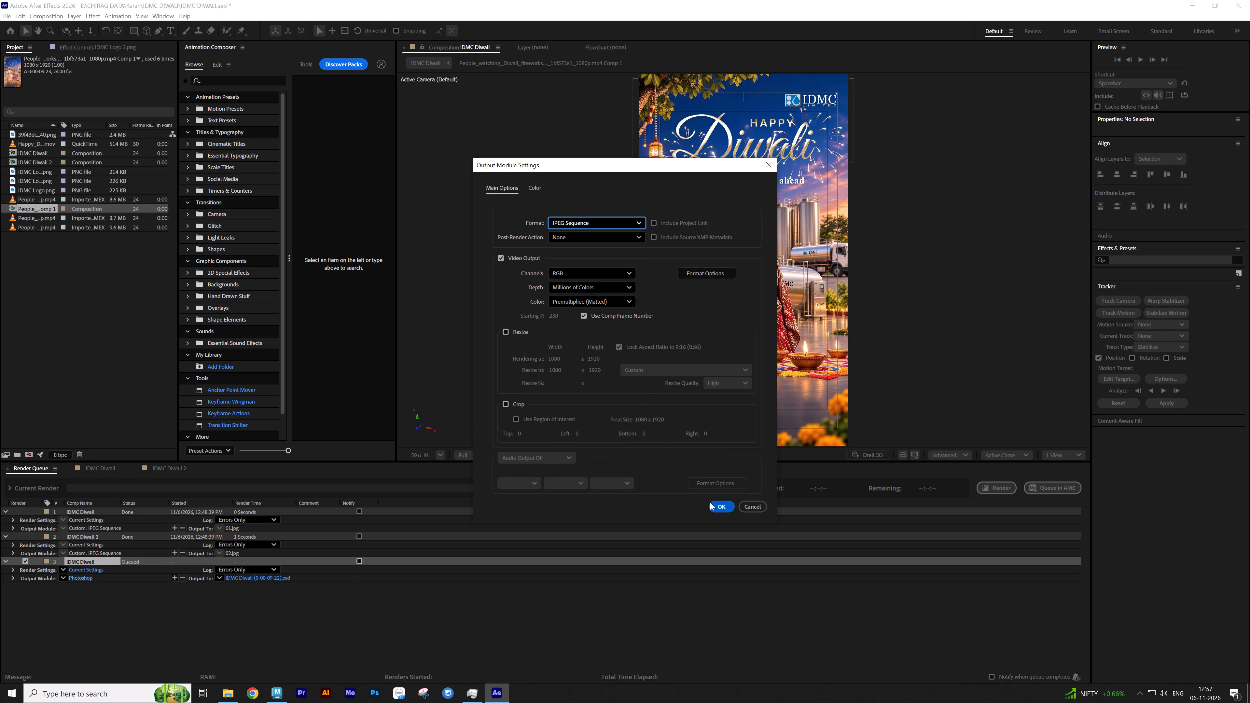
{"action": "left_click", "coordinate": [715, 503]}
Set the frame's output file to 01 in the Downloads folder, replacing the existing image.
{"action": "left_click", "coordinate": [249, 579]}
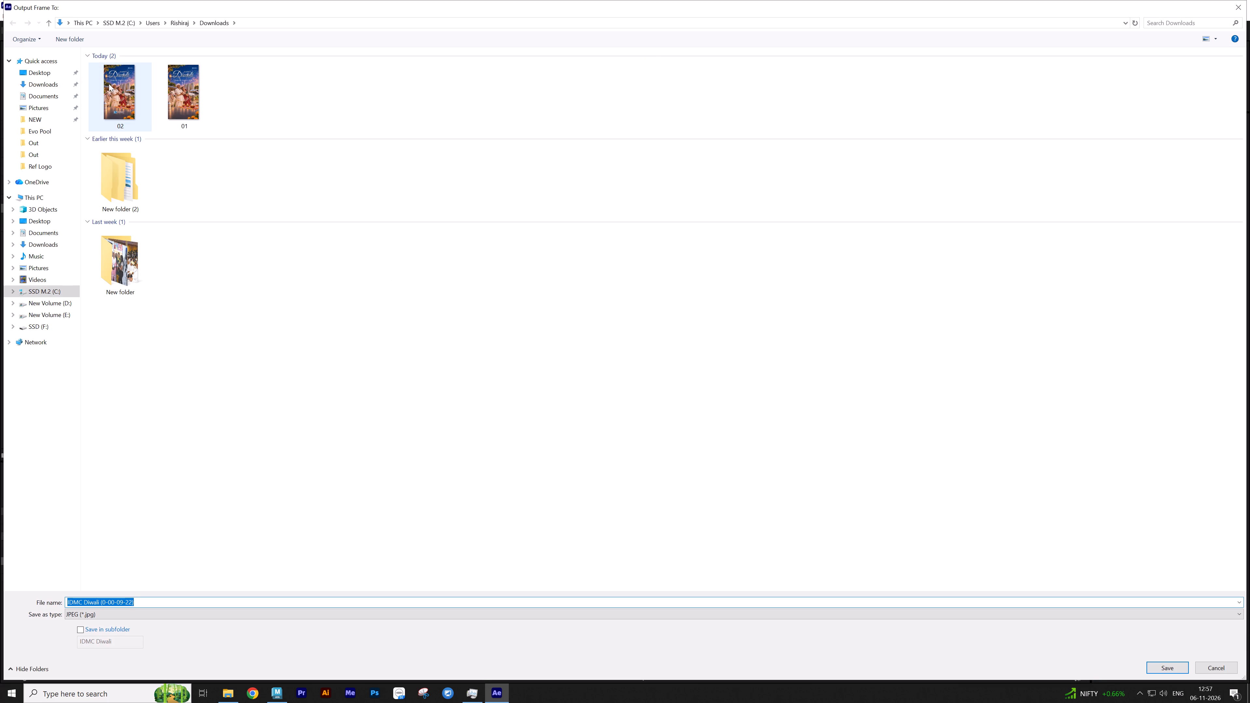
{"action": "double_click", "coordinate": [191, 92]}
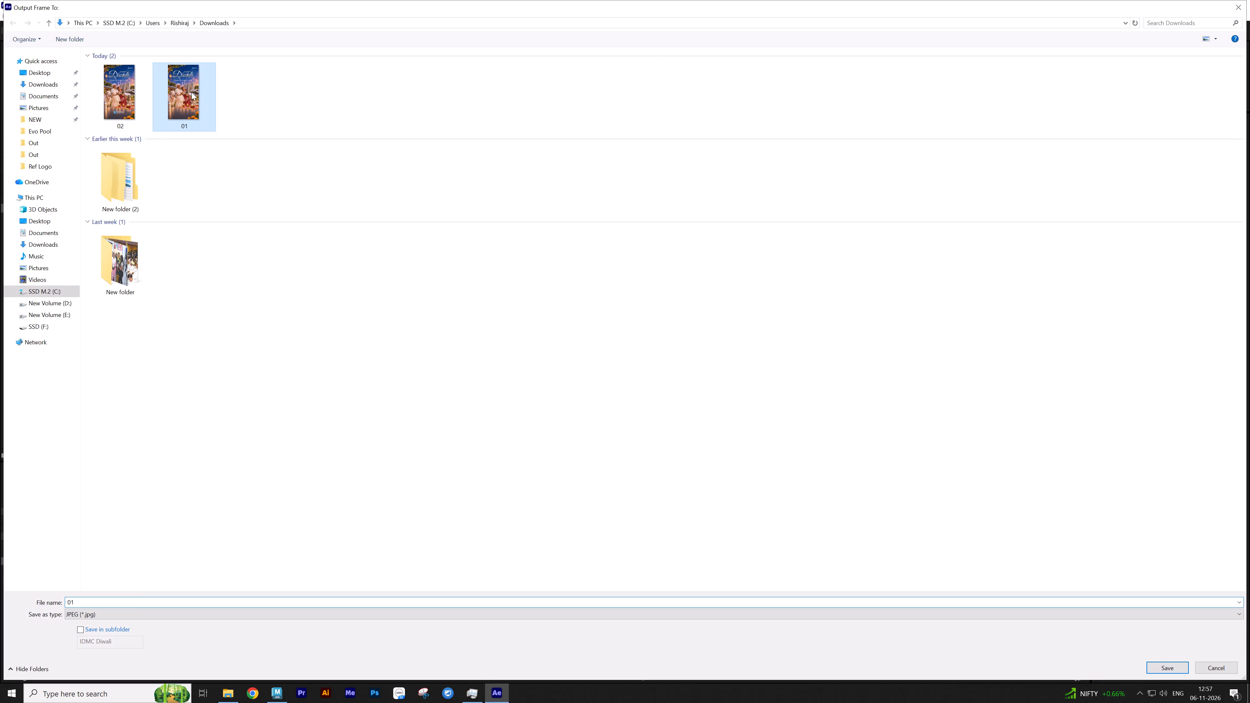
{"action": "left_click", "coordinate": [645, 382]}
Render the queued IDMC Diwali frame, overwriting the existing 01.jpg.
{"action": "left_click", "coordinate": [996, 488]}
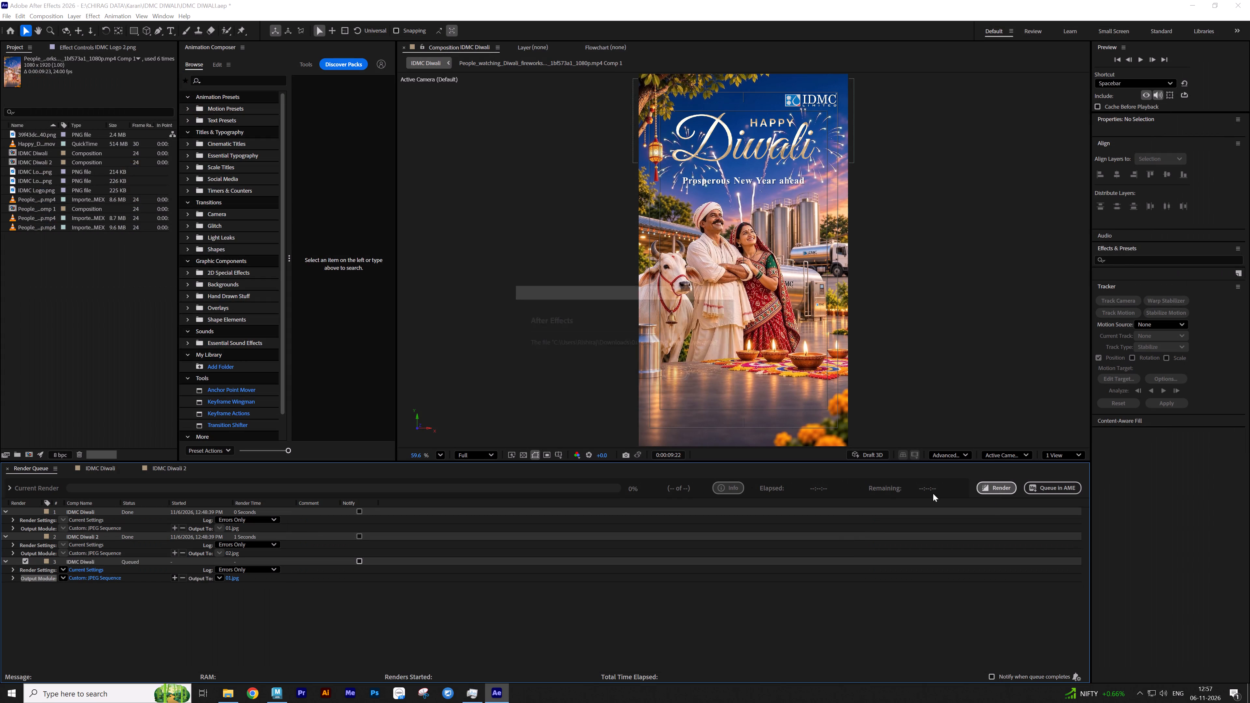
{"action": "left_click", "coordinate": [678, 386]}
{"action": "left_click", "coordinate": [680, 378]}
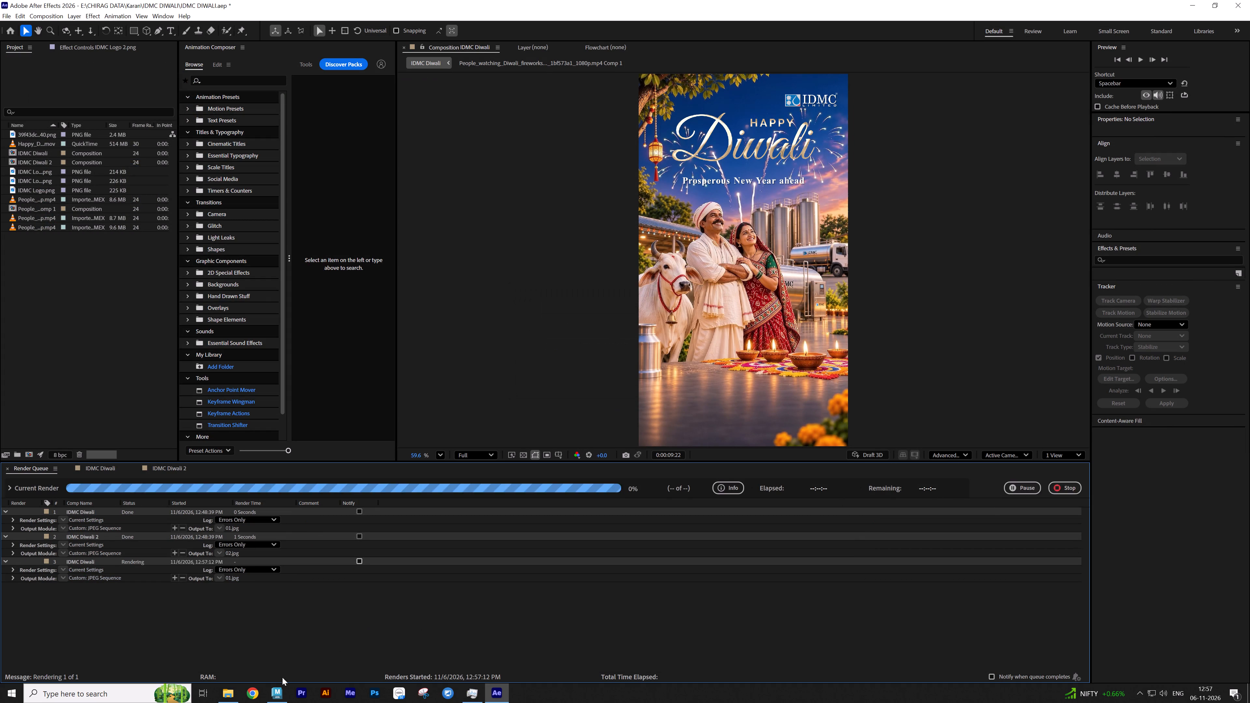
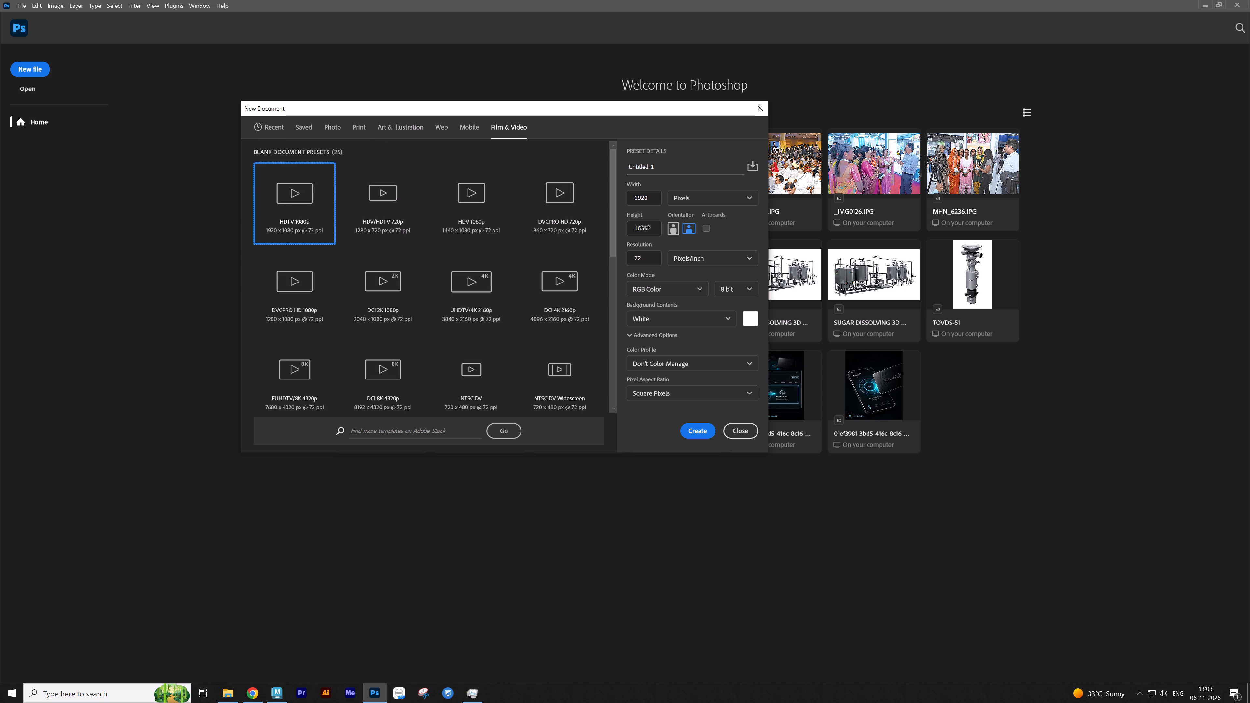
Create a new portrait document 2160 px wide and 3840 px high at 72 pixels/inch.
{"action": "left_click", "coordinate": [673, 232]}
{"action": "left_click_drag", "start_coordinate": [653, 198], "coordinate": [597, 198]}
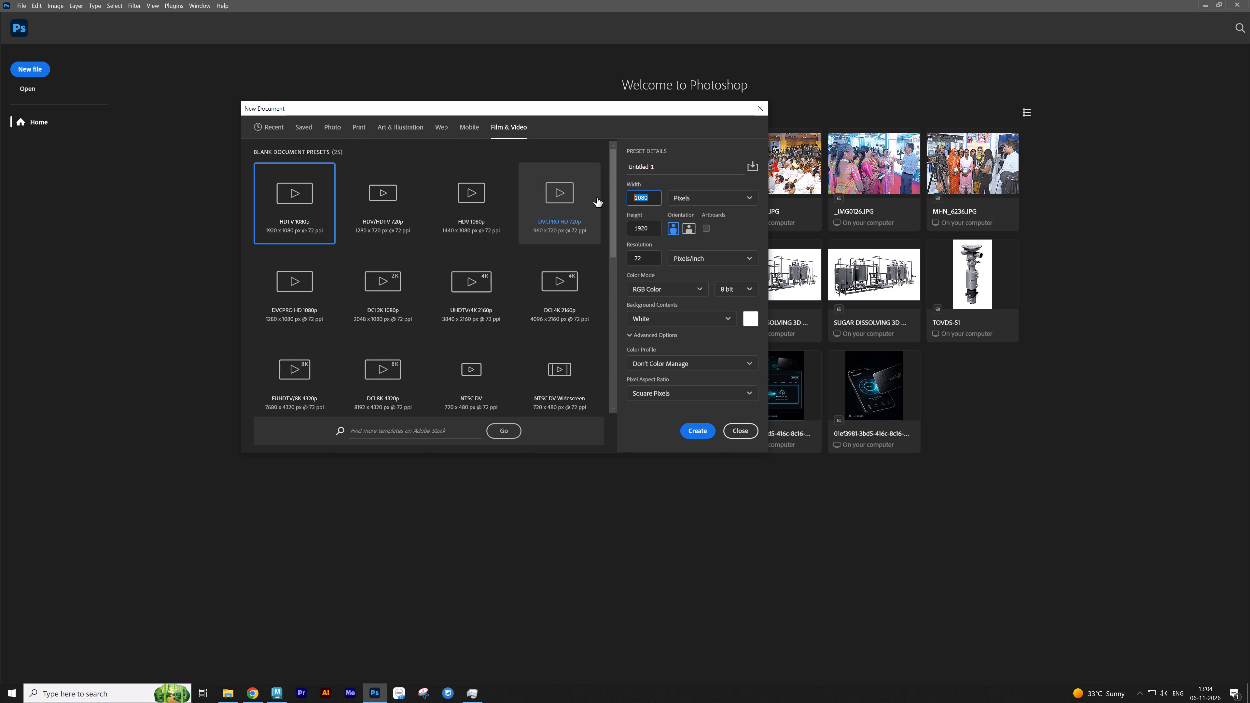
{"action": "type", "text": "3840"}
{"action": "key", "text": "Tab"}
{"action": "type", "text": "2160"}
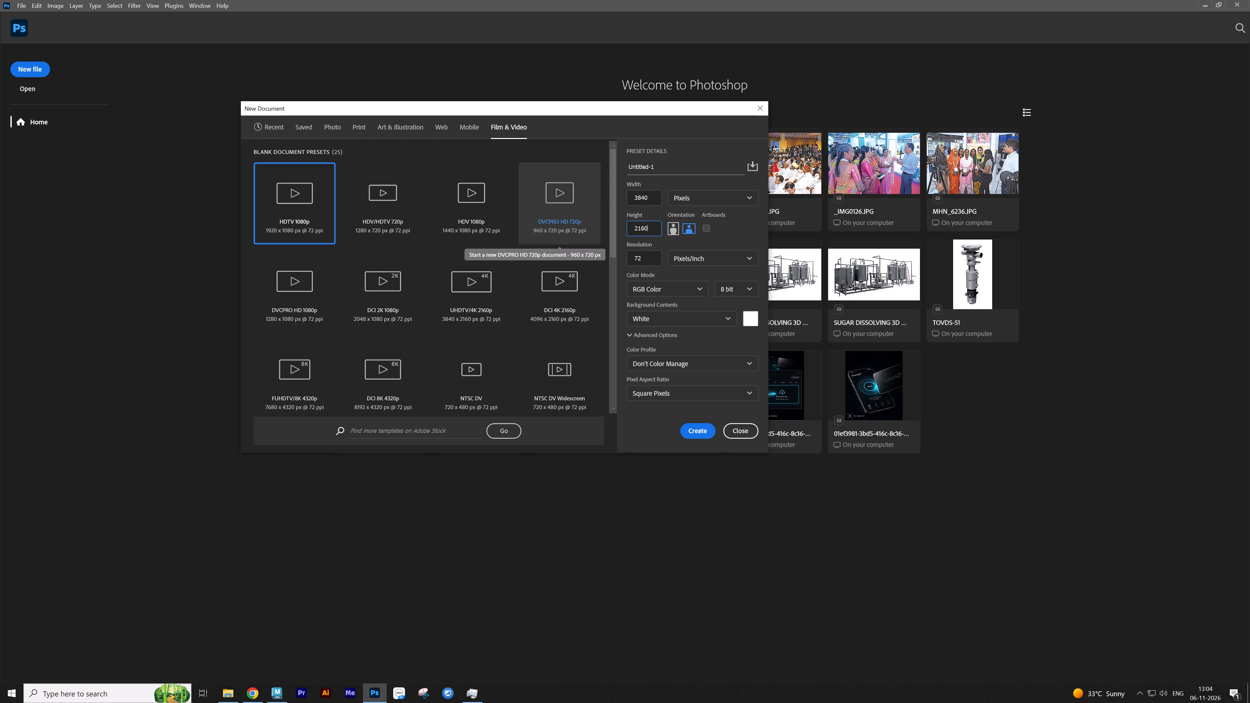
{"action": "left_click", "coordinate": [673, 228]}
{"action": "left_click", "coordinate": [693, 422]}
{"action": "left_click", "coordinate": [693, 426]}
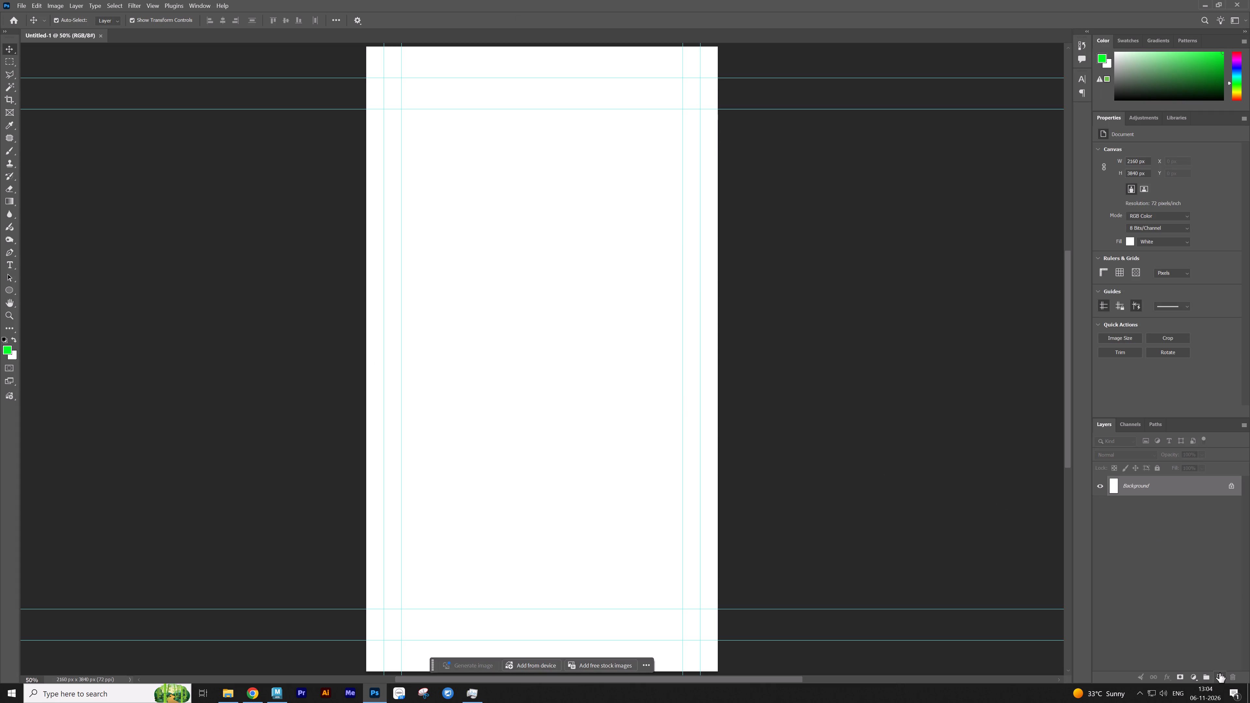
Add a new layer above the Background and fill it with the default black foreground colour.
{"action": "left_click", "coordinate": [1219, 674]}
{"action": "key", "text": "alt+BackSpace"}
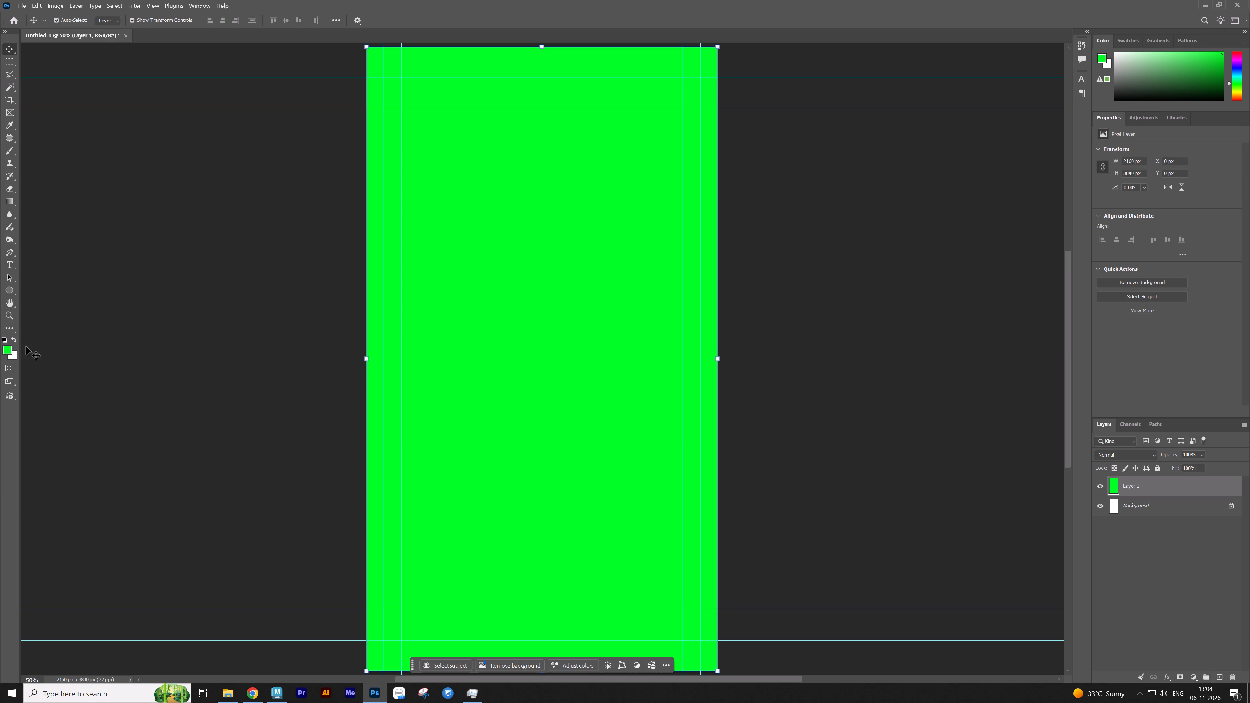
{"action": "left_click", "coordinate": [6, 341]}
{"action": "key", "text": "alt+BackSpace"}
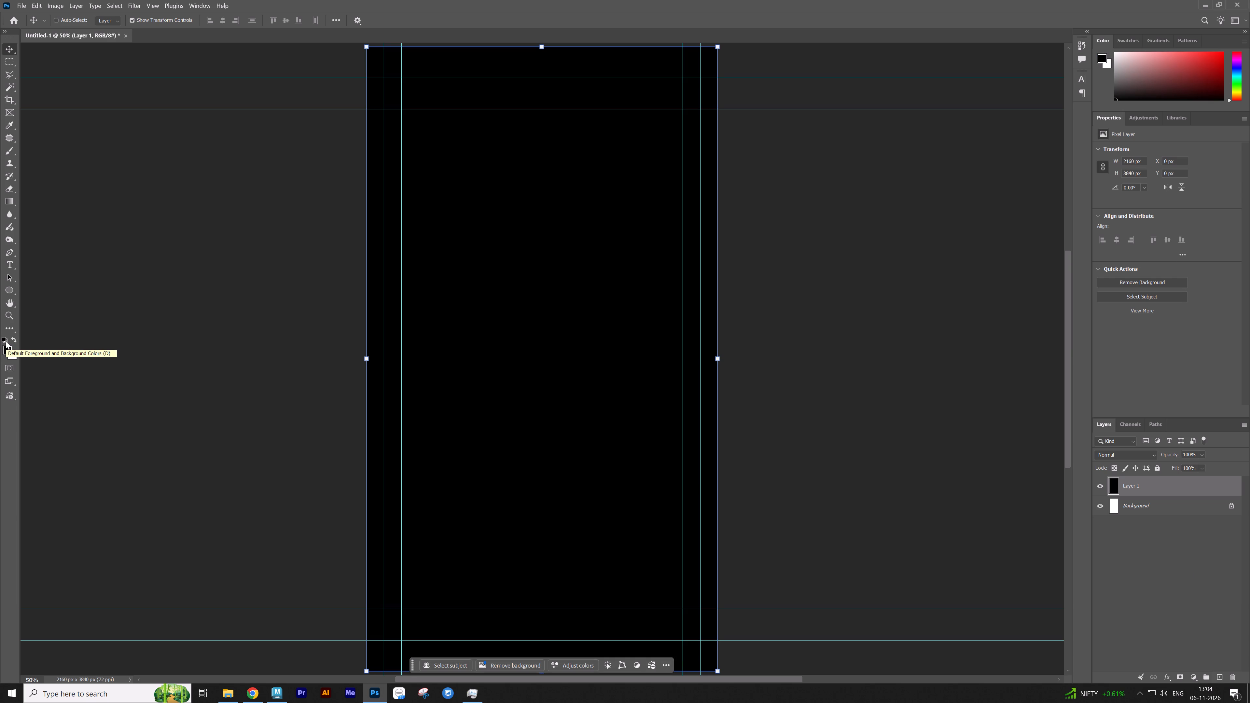
{"action": "left_click", "coordinate": [1162, 553]}
Paste the copied line "The visuals are for creative purpose only." as a text layer and colour it white.
{"action": "key", "text": "t"}
{"action": "left_click", "coordinate": [519, 476]}
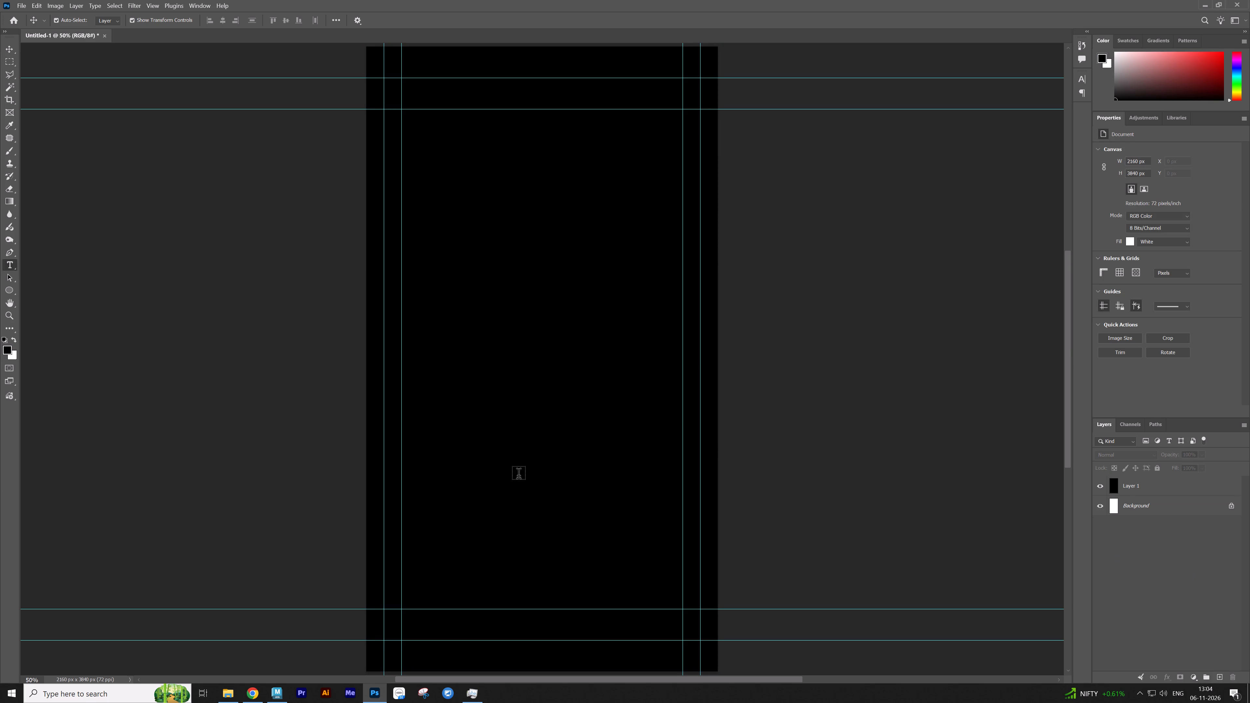
{"action": "key", "text": "ctrl+v"}
{"action": "key", "text": "ctrl+a"}
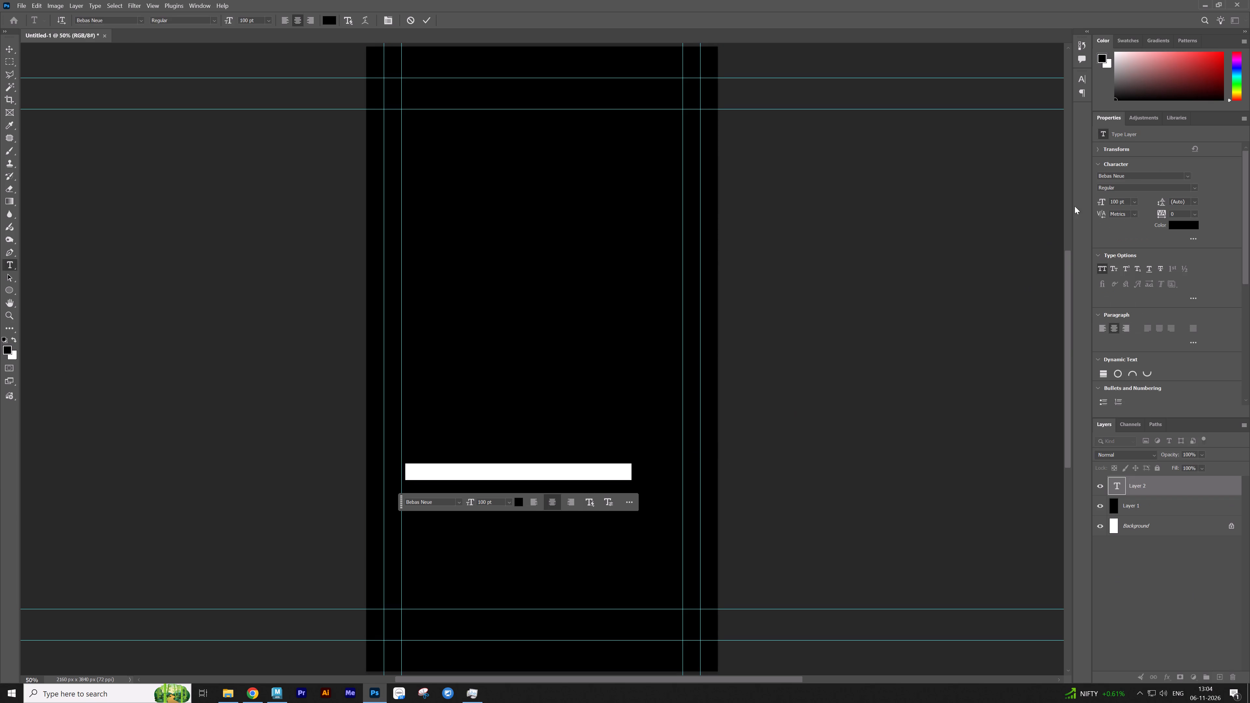
{"action": "left_click", "coordinate": [1181, 223]}
{"action": "left_click_drag", "start_coordinate": [571, 237], "coordinate": [459, 139]}
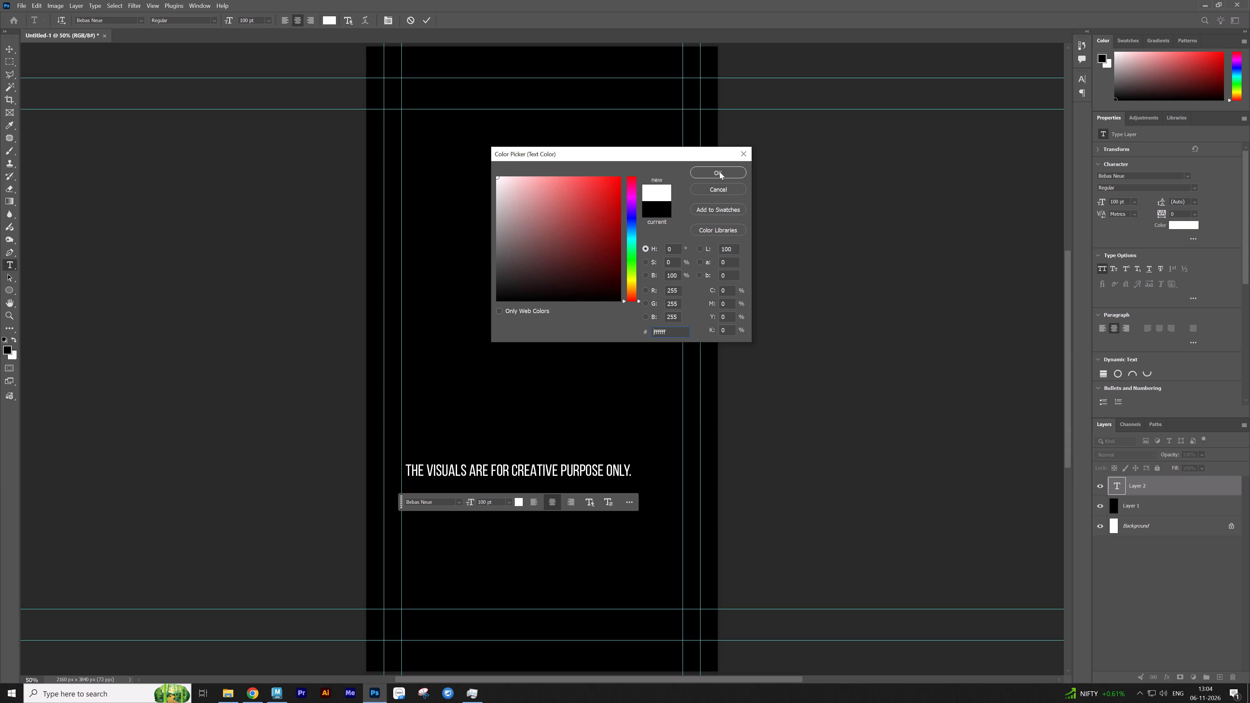
{"action": "left_click", "coordinate": [719, 171]}
Change the disclaimer text's font to Times New Roman Regular.
{"action": "left_click", "coordinate": [1139, 177]}
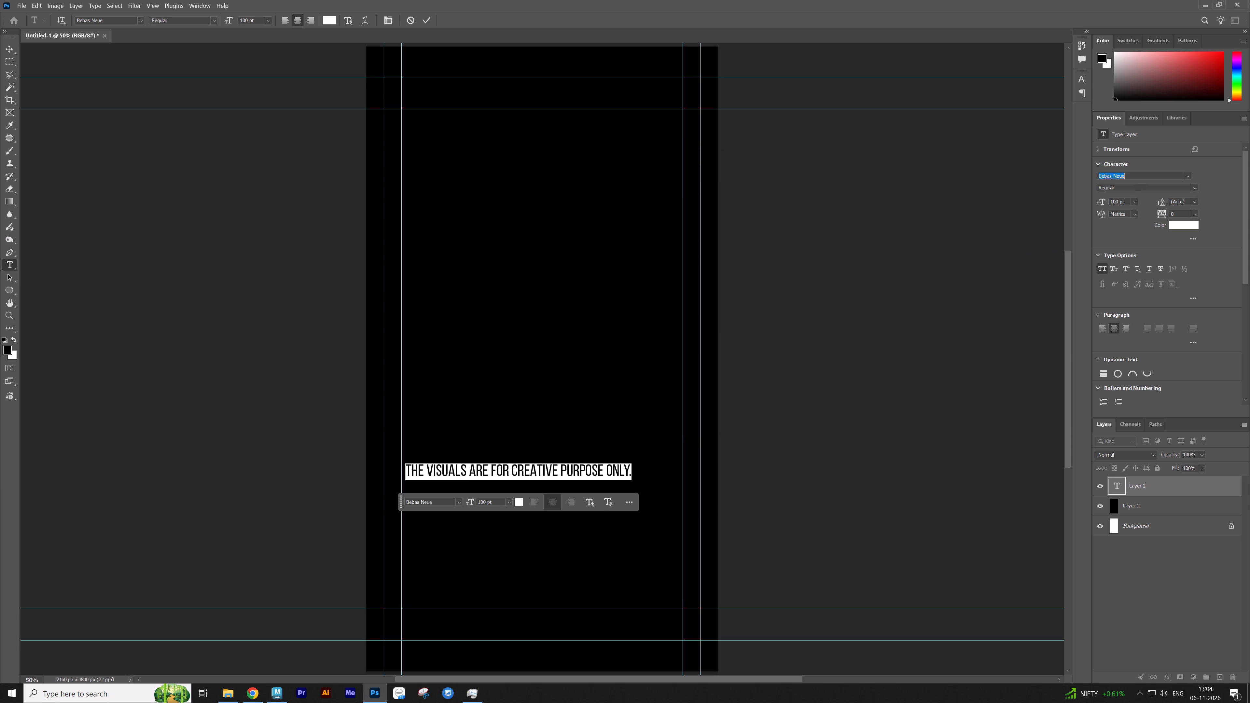
{"action": "type", "text": "times"}
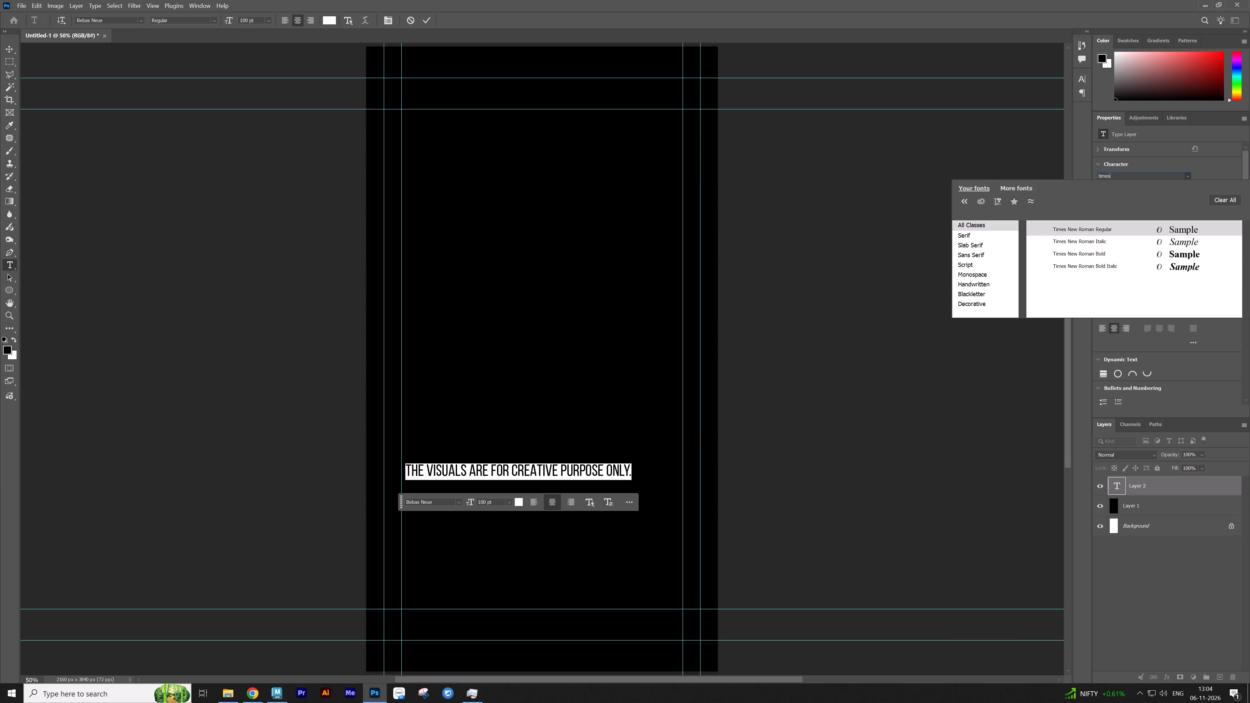
{"action": "left_click", "coordinate": [1117, 231]}
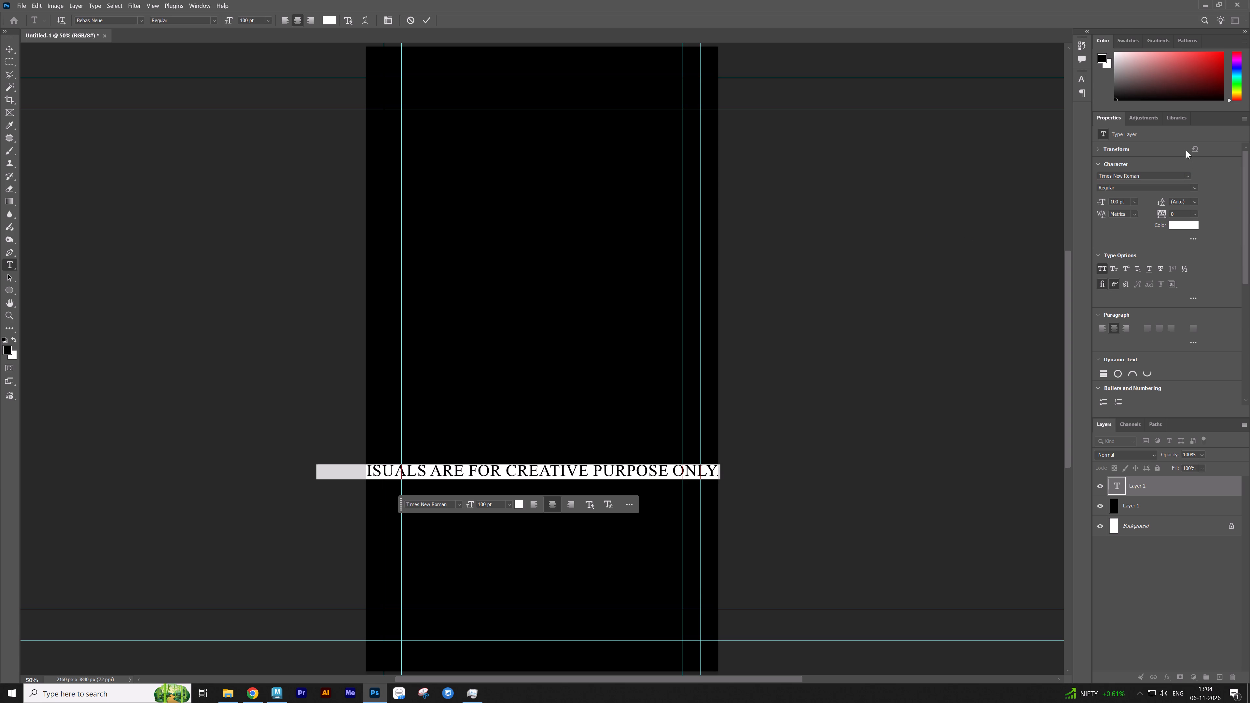
{"action": "left_click", "coordinate": [11, 55]}
{"action": "left_click", "coordinate": [10, 53]}
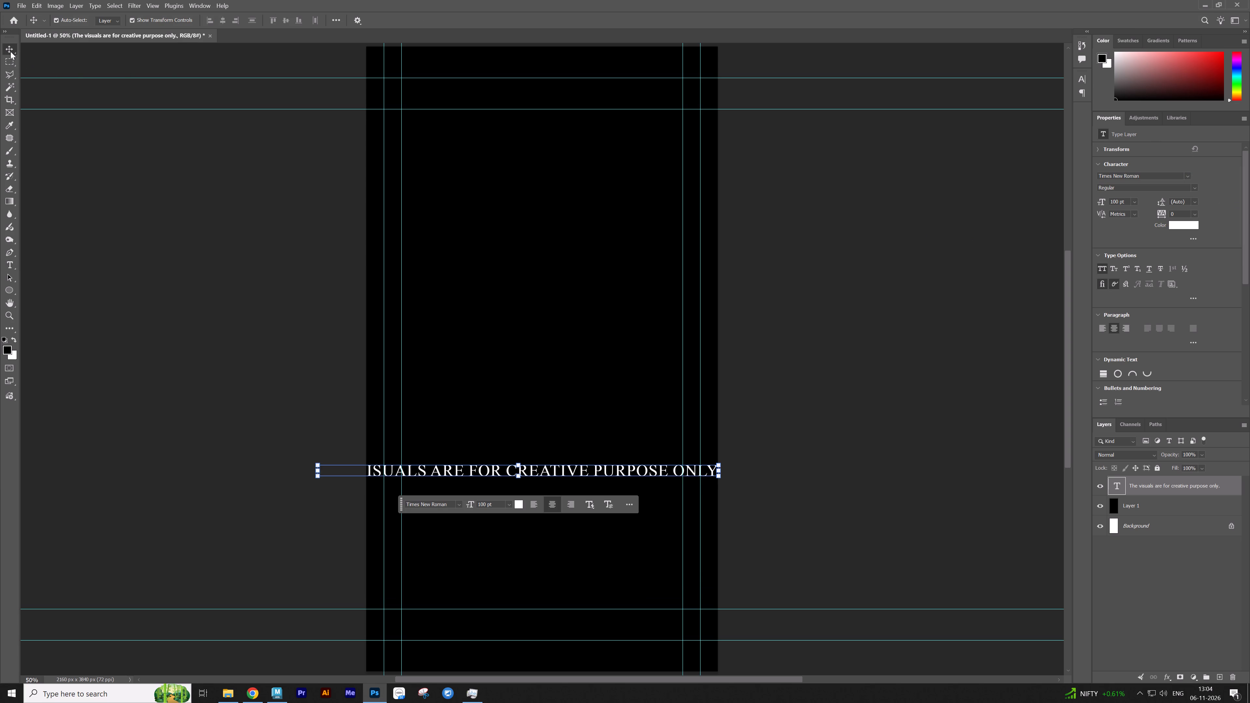
Scale the disclaimer text down to about 54 pt and centre it horizontally just below the lowest guide.
{"action": "left_click_drag", "start_coordinate": [521, 464], "coordinate": [521, 469]}
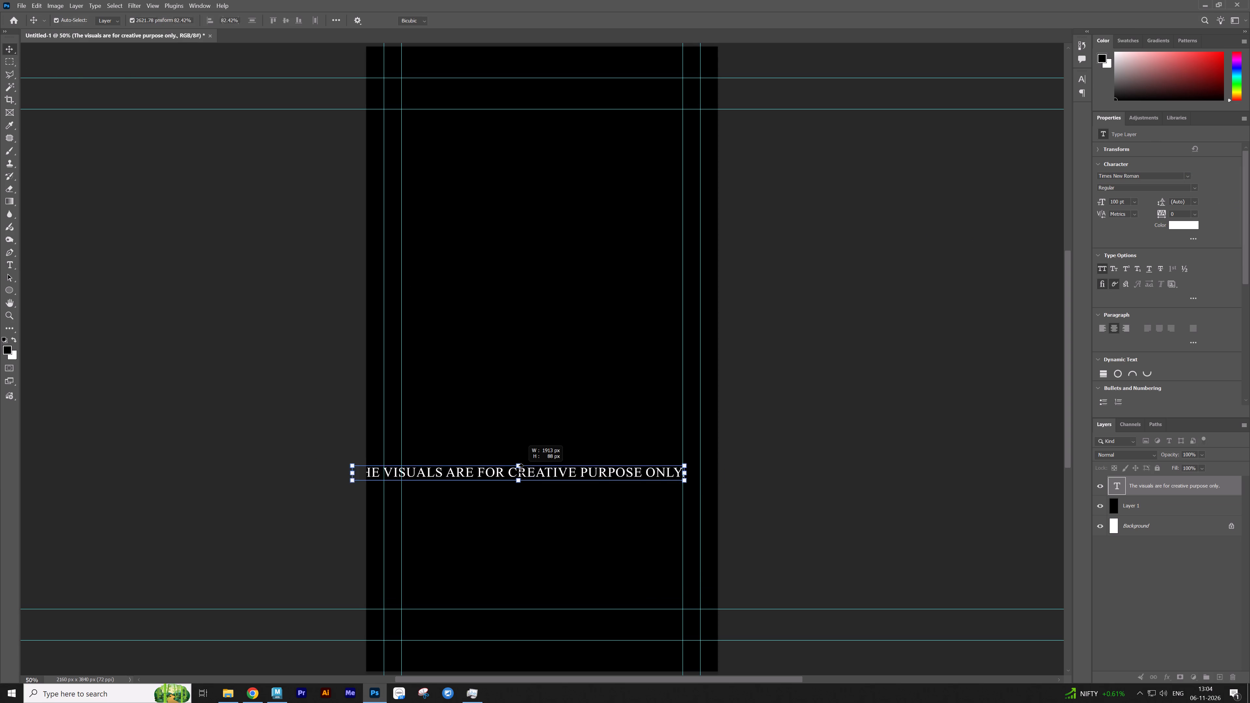
{"action": "left_click_drag", "start_coordinate": [521, 469], "coordinate": [521, 470]}
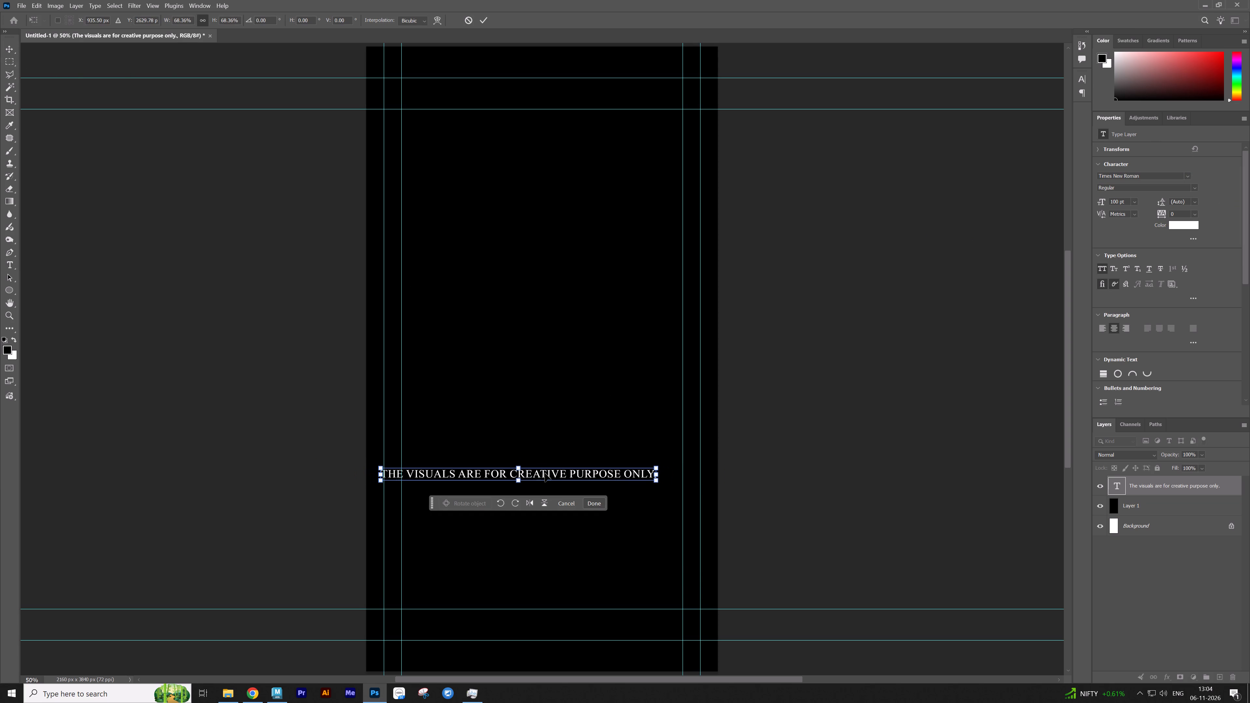
{"action": "left_click_drag", "start_coordinate": [552, 475], "coordinate": [570, 630]}
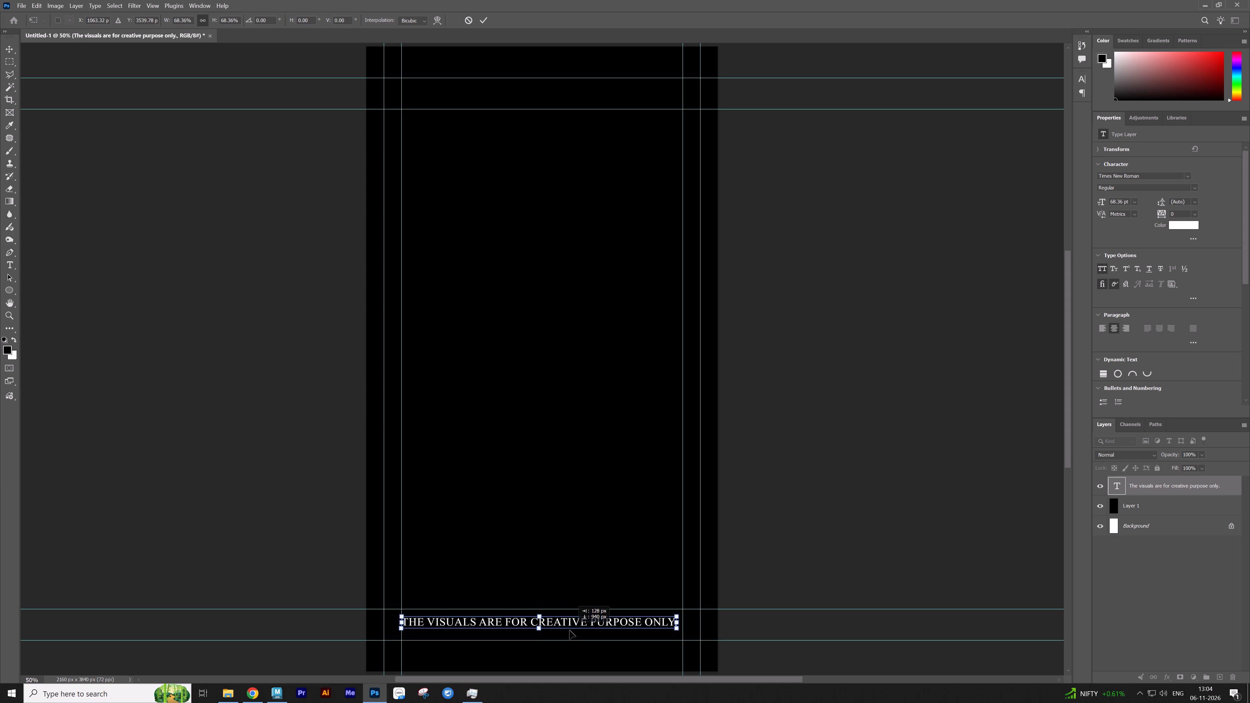
{"action": "left_click_drag", "start_coordinate": [570, 630], "coordinate": [571, 636]}
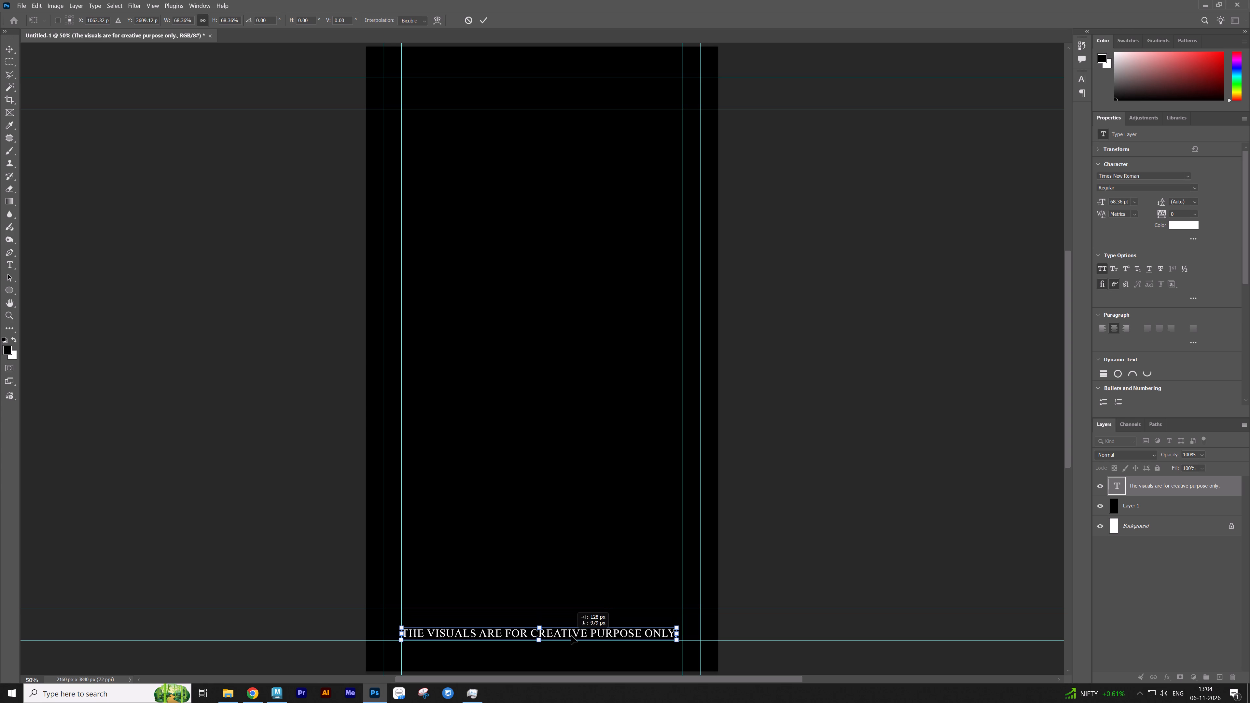
{"action": "left_click_drag", "start_coordinate": [571, 636], "coordinate": [575, 644]}
{"action": "left_click_drag", "start_coordinate": [543, 650], "coordinate": [541, 649]}
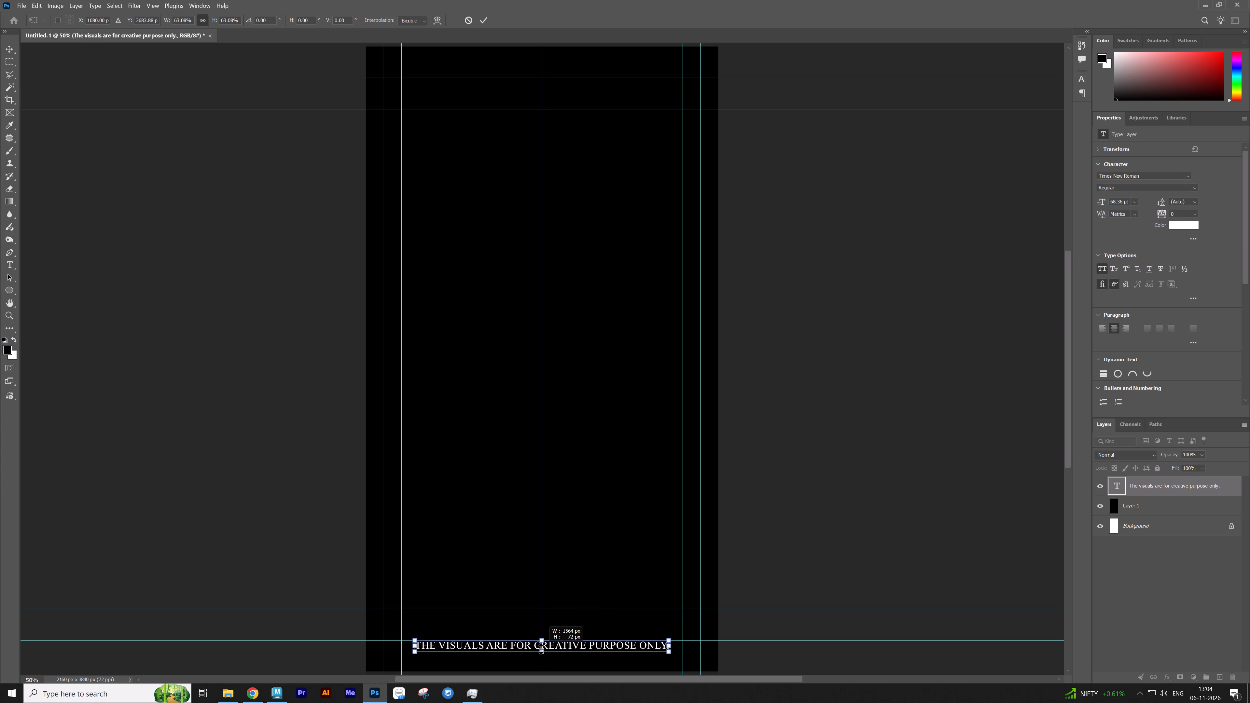
{"action": "left_click_drag", "start_coordinate": [541, 649], "coordinate": [539, 648]}
{"action": "left_click", "coordinate": [1139, 572]}
{"action": "left_click", "coordinate": [1139, 569]}
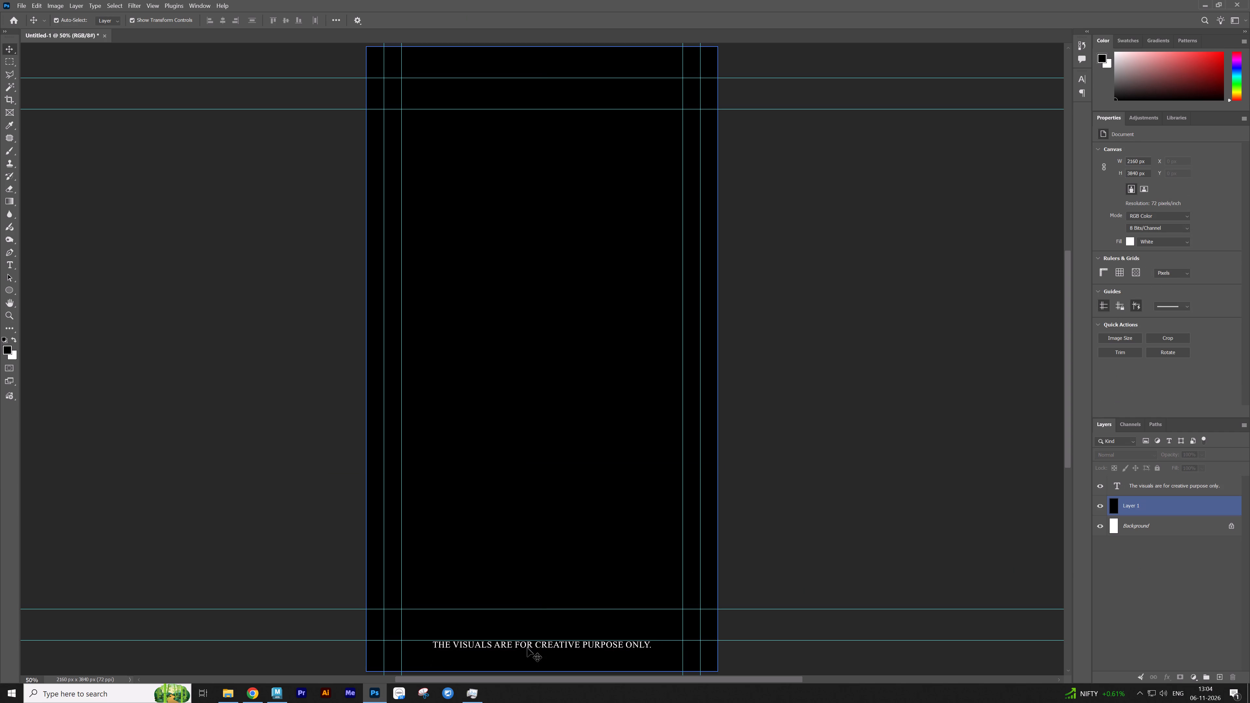
Enlarge the disclaimer text to about 1940 px wide, spanning the outer vertical guides, and centre it just above the lowest guide.
{"action": "left_click", "coordinate": [551, 645]}
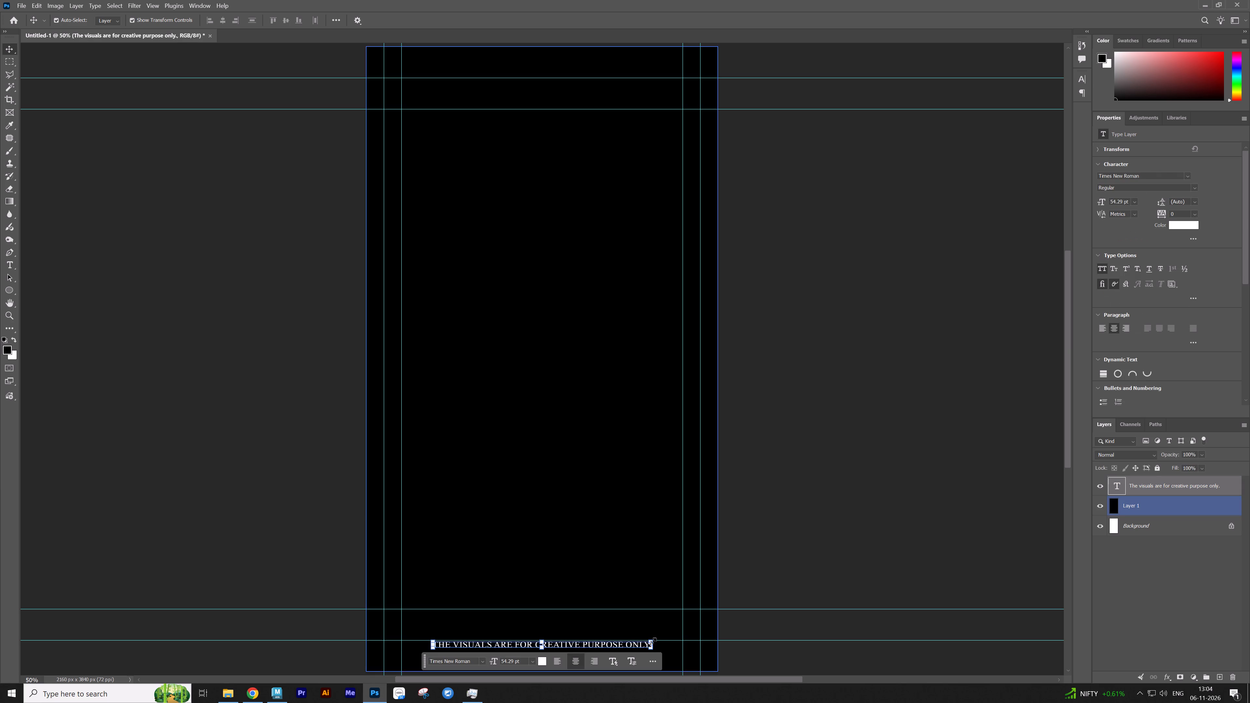
{"action": "left_click_drag", "start_coordinate": [652, 642], "coordinate": [687, 634]}
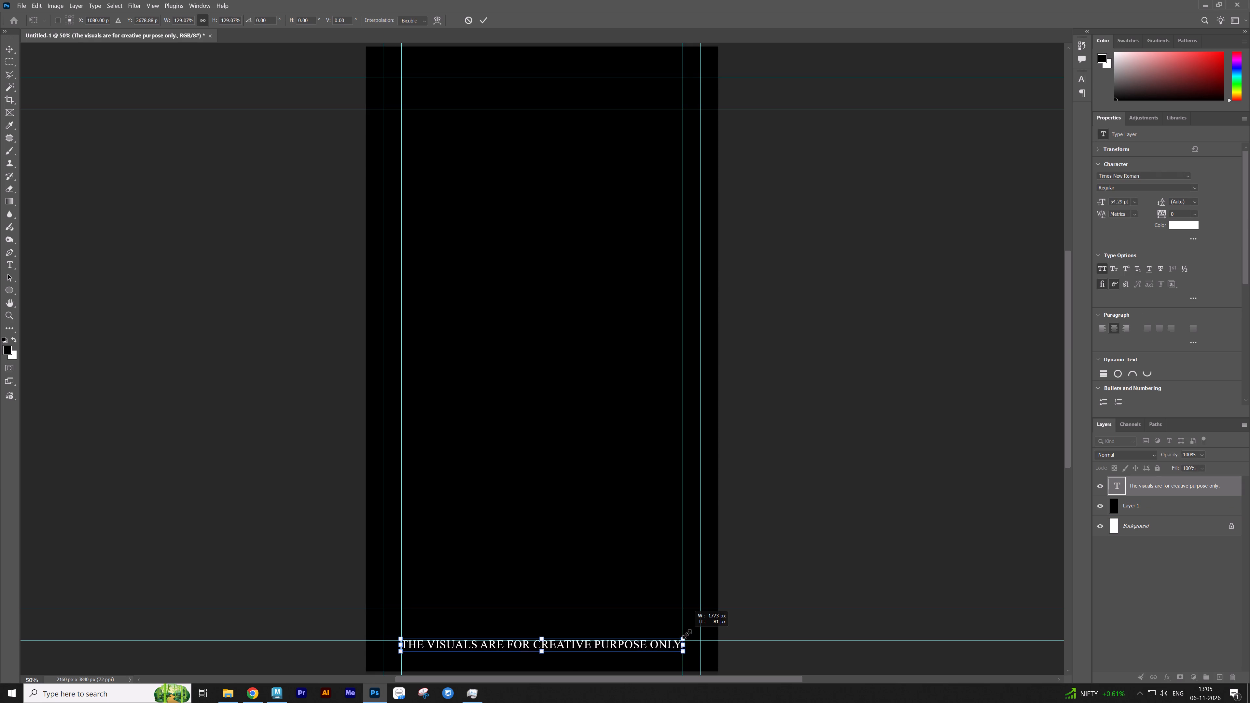
{"action": "left_click_drag", "start_coordinate": [687, 634], "coordinate": [700, 632]}
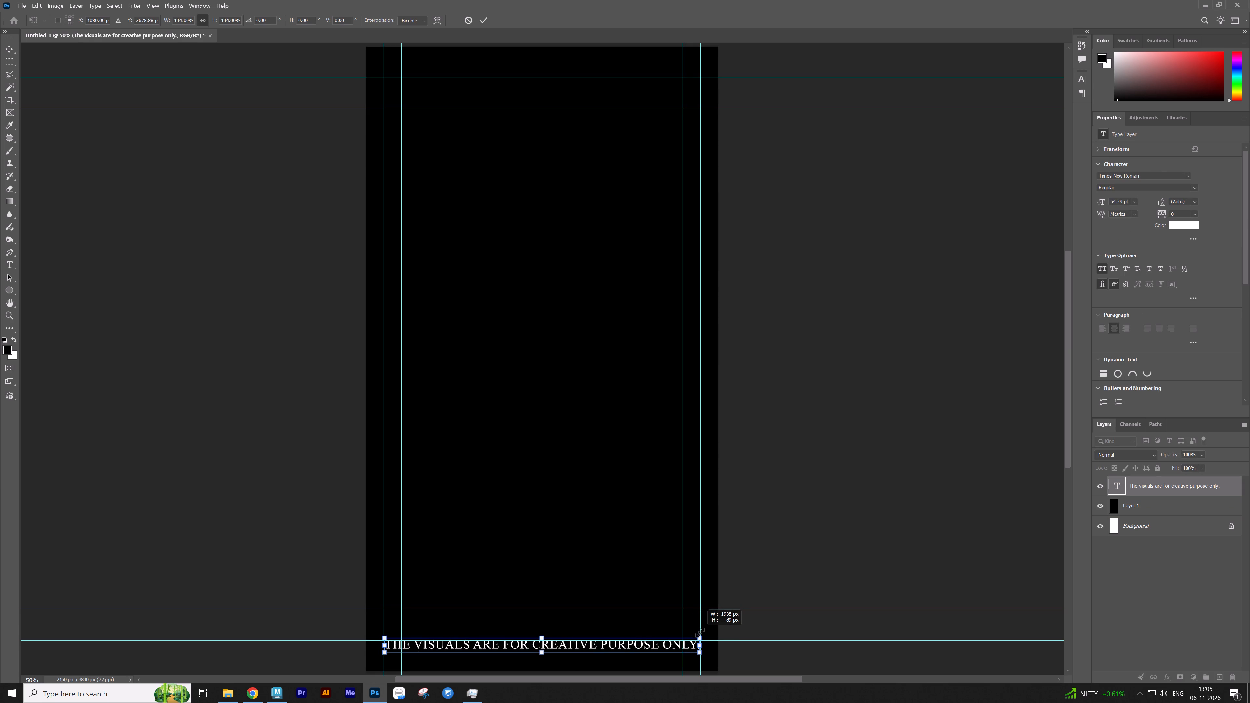
{"action": "left_click_drag", "start_coordinate": [700, 632], "coordinate": [699, 633]}
{"action": "left_click_drag", "start_coordinate": [632, 649], "coordinate": [633, 636]}
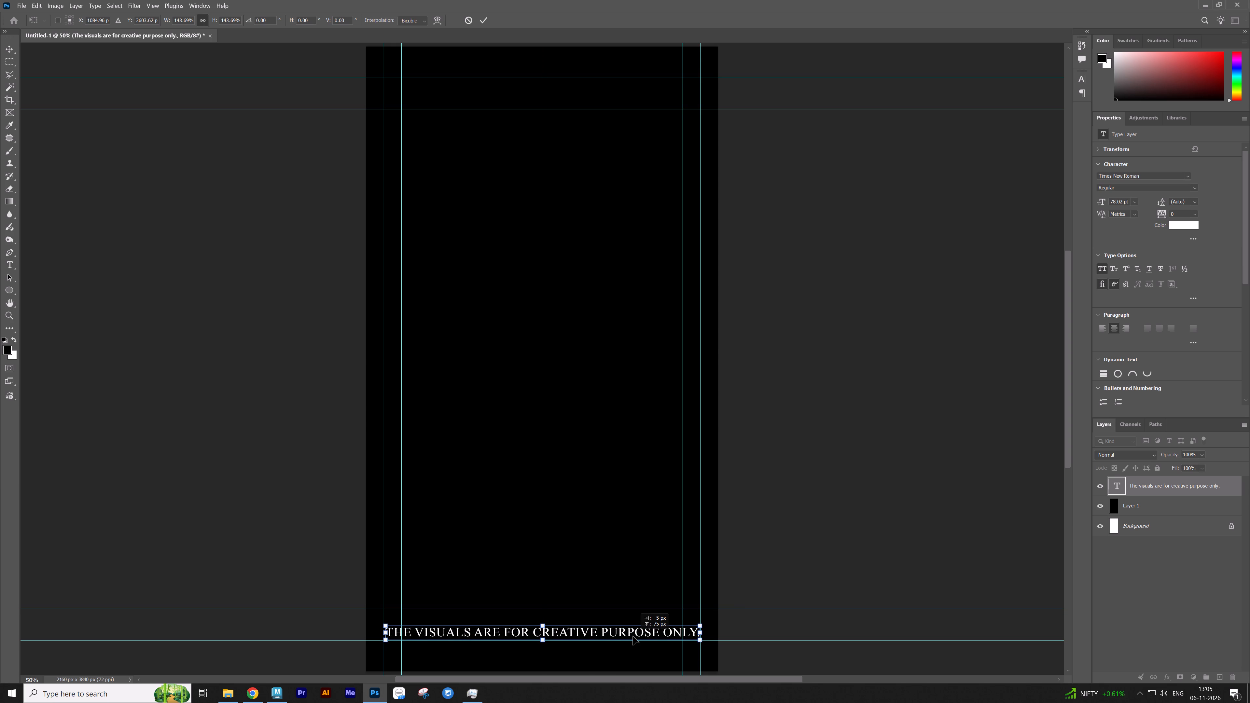
{"action": "left_click_drag", "start_coordinate": [633, 636], "coordinate": [632, 636]}
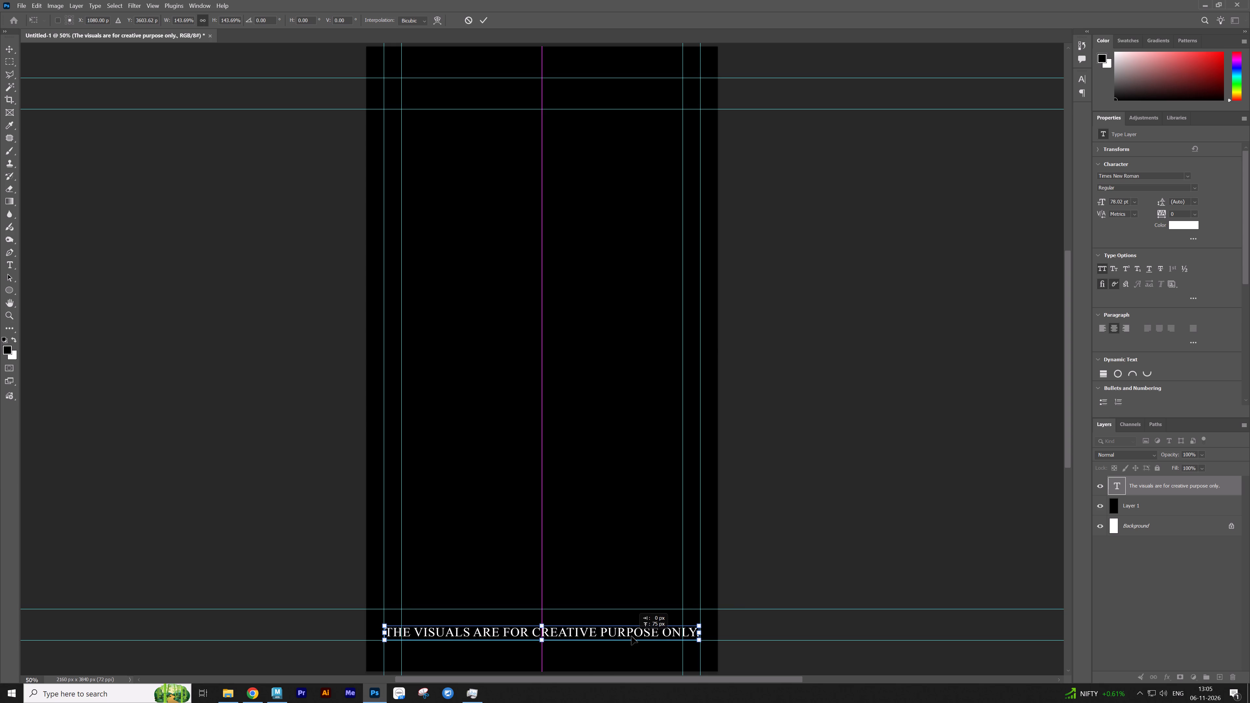
{"action": "left_click_drag", "start_coordinate": [632, 636], "coordinate": [631, 637]}
{"action": "left_click", "coordinate": [1165, 583]}
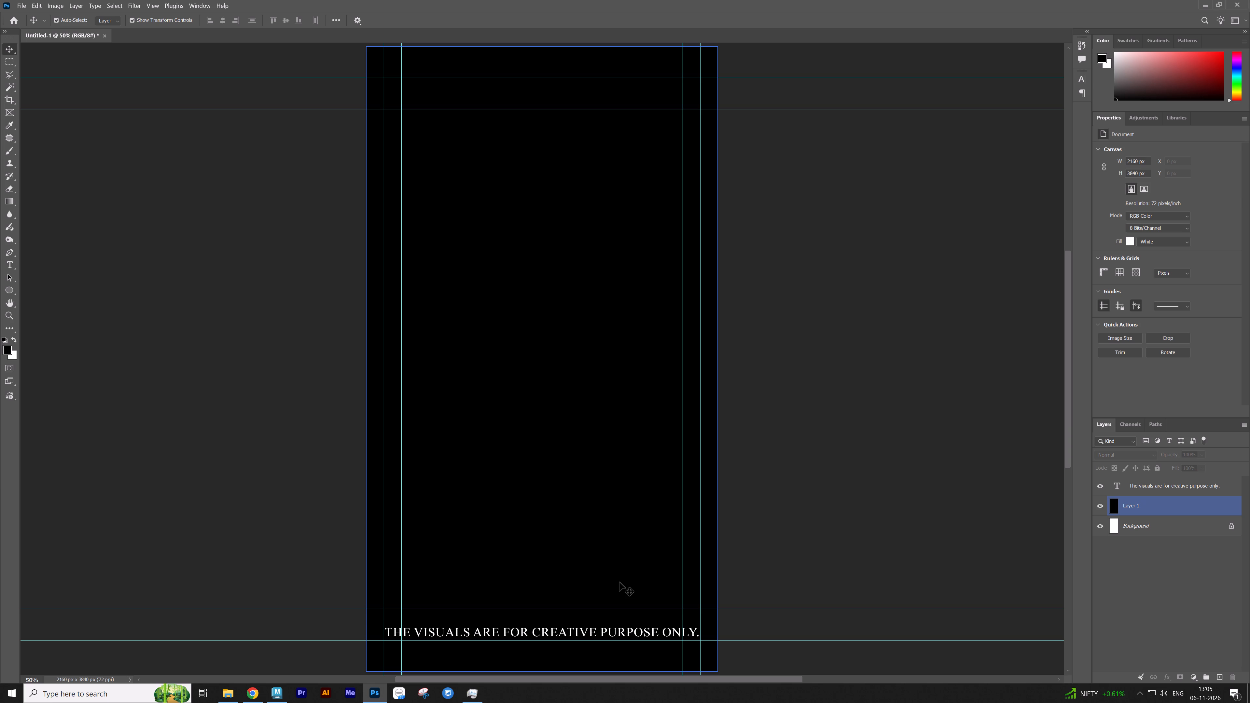
Hide Layer 1 and the Background so that only the disclaimer text remains on transparency.
{"action": "left_click", "coordinate": [1099, 501]}
{"action": "left_click", "coordinate": [1103, 529]}
Save a copy of the document as a PNG named Disclaimer in the Downloads folder.
{"action": "key", "text": "ctrl+alt+s"}
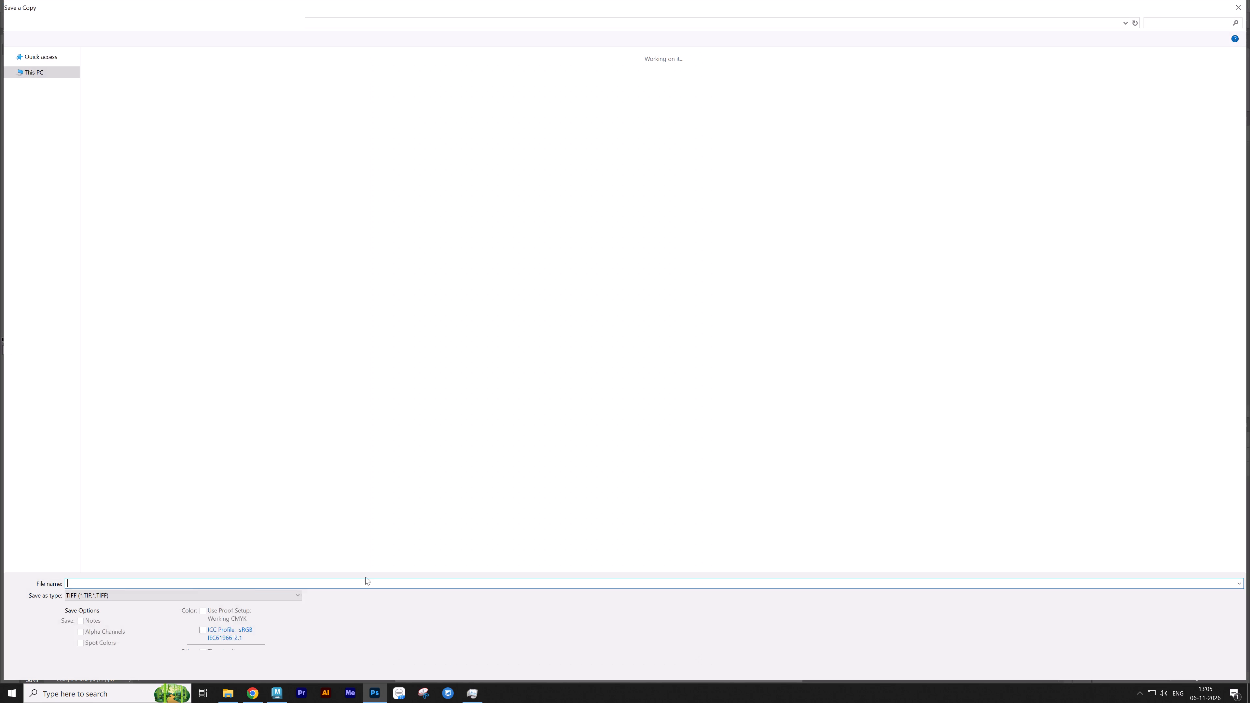
{"action": "left_click", "coordinate": [175, 591]}
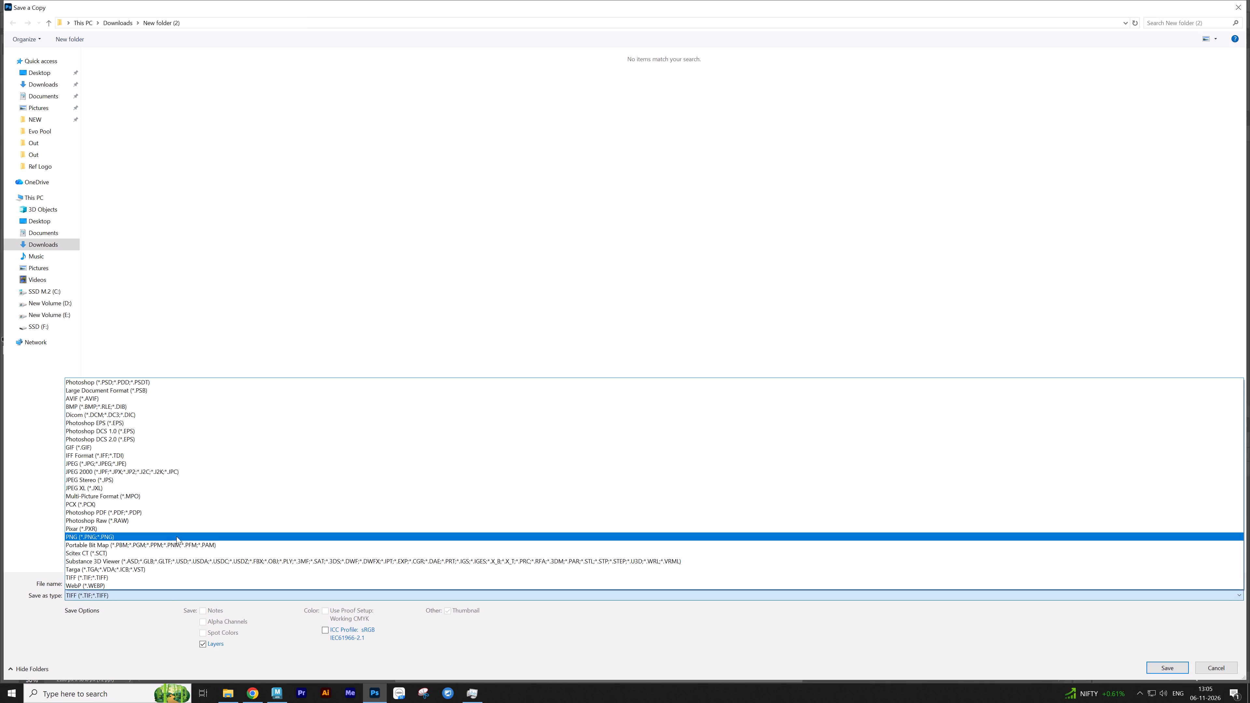
{"action": "left_click", "coordinate": [176, 536]}
{"action": "left_click", "coordinate": [134, 578]}
{"action": "left_click", "coordinate": [124, 589]}
{"action": "left_click", "coordinate": [119, 583]}
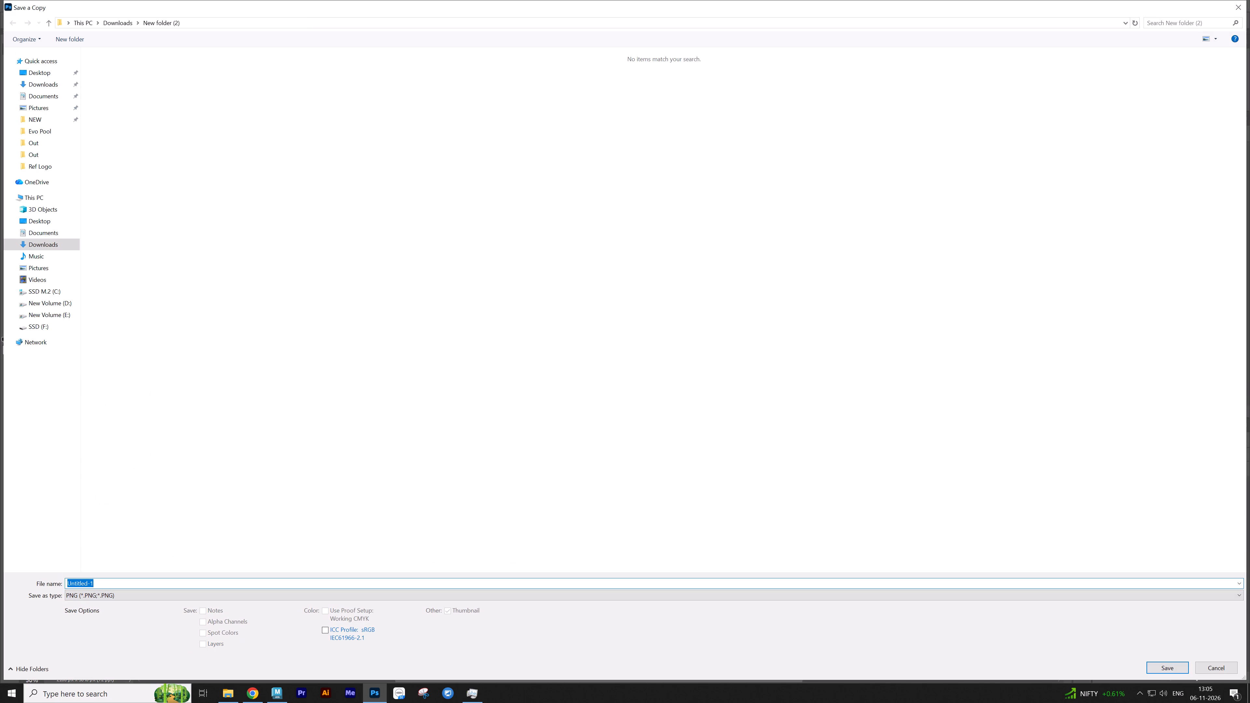
{"action": "type", "text": "Disc"}
{"action": "type", "text": "laimer"}
{"action": "left_click", "coordinate": [53, 85]}
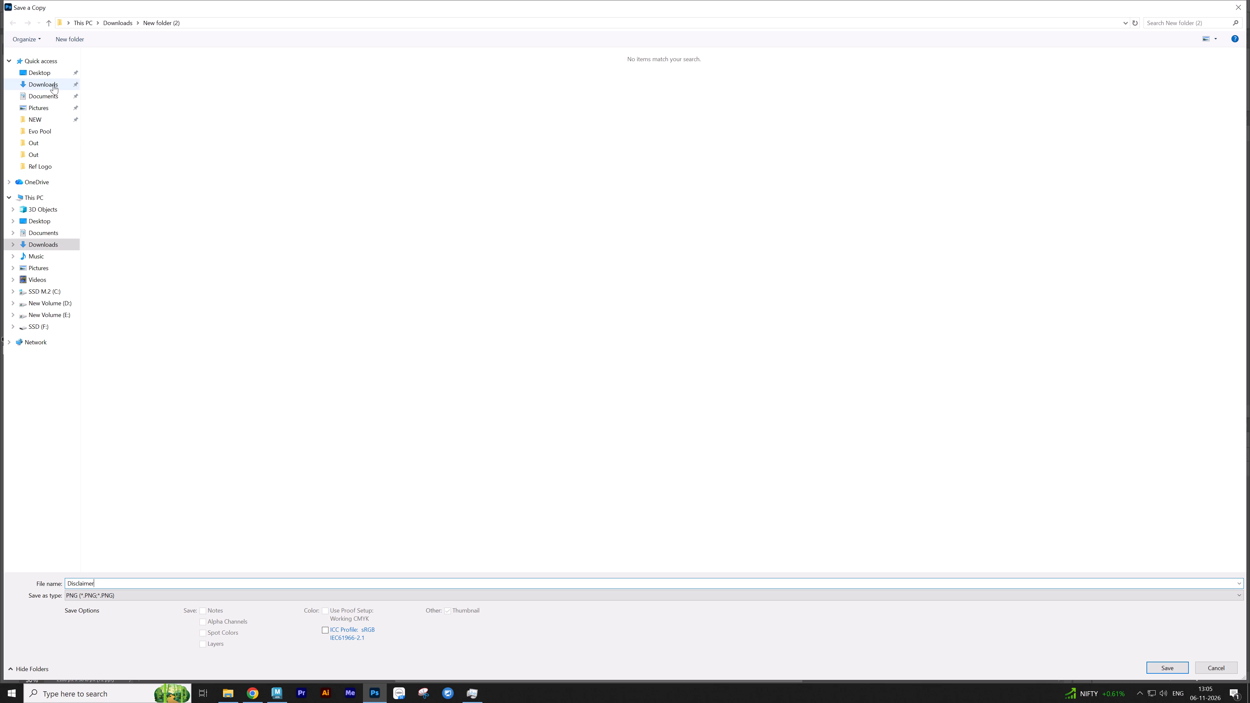
{"action": "left_click", "coordinate": [199, 96]}
{"action": "left_click", "coordinate": [1168, 670]}
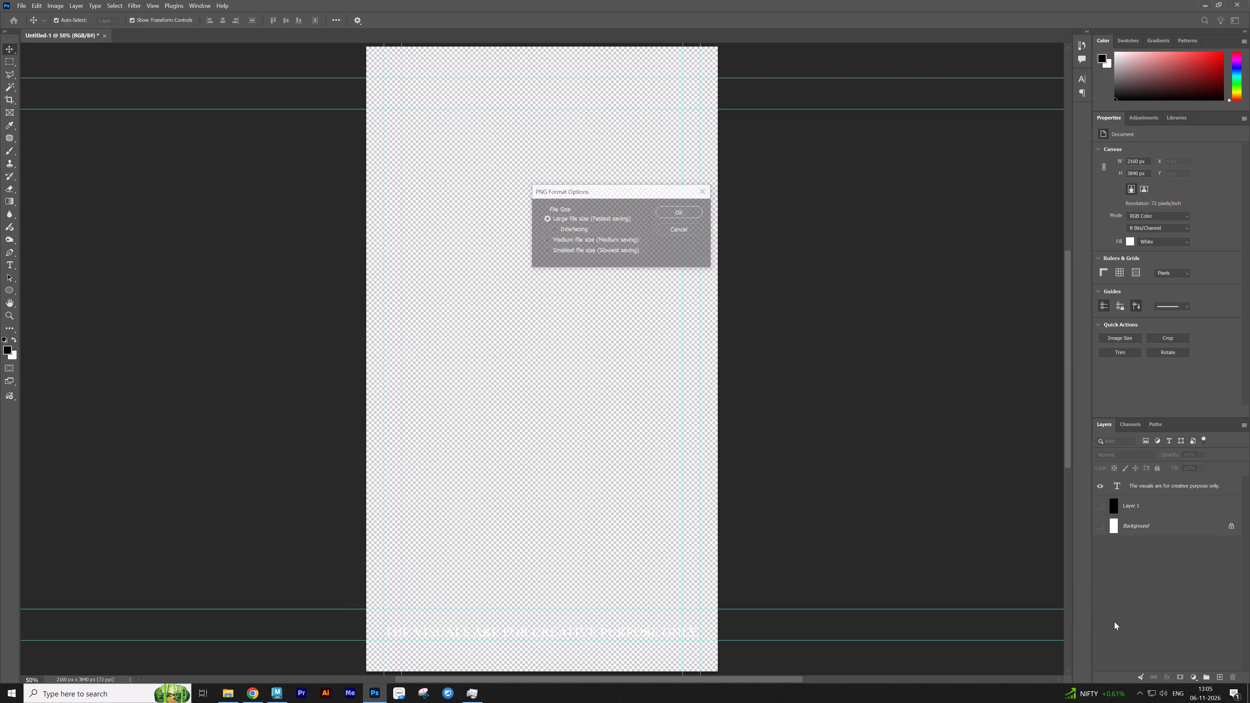
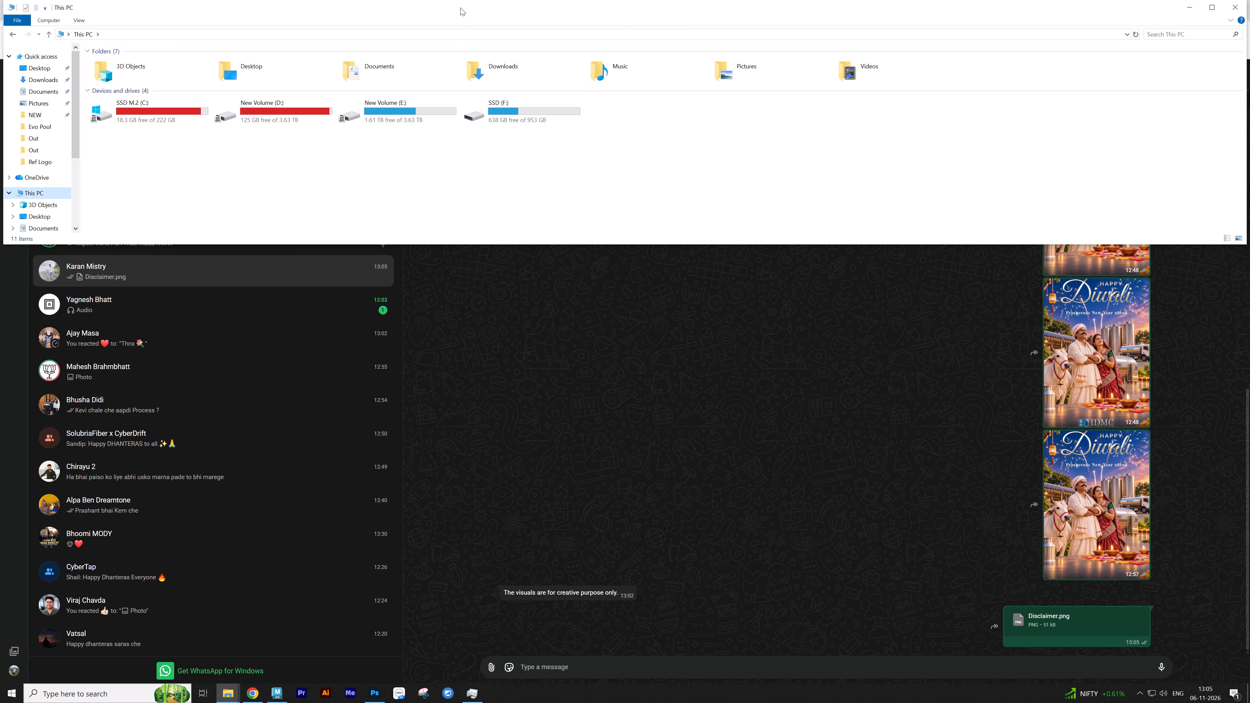
In a maximized File Explorer window, check the Network location for available computers, refreshing it and This PC.
{"action": "double_click", "coordinate": [460, 7]}
{"action": "left_click", "coordinate": [60, 325]}
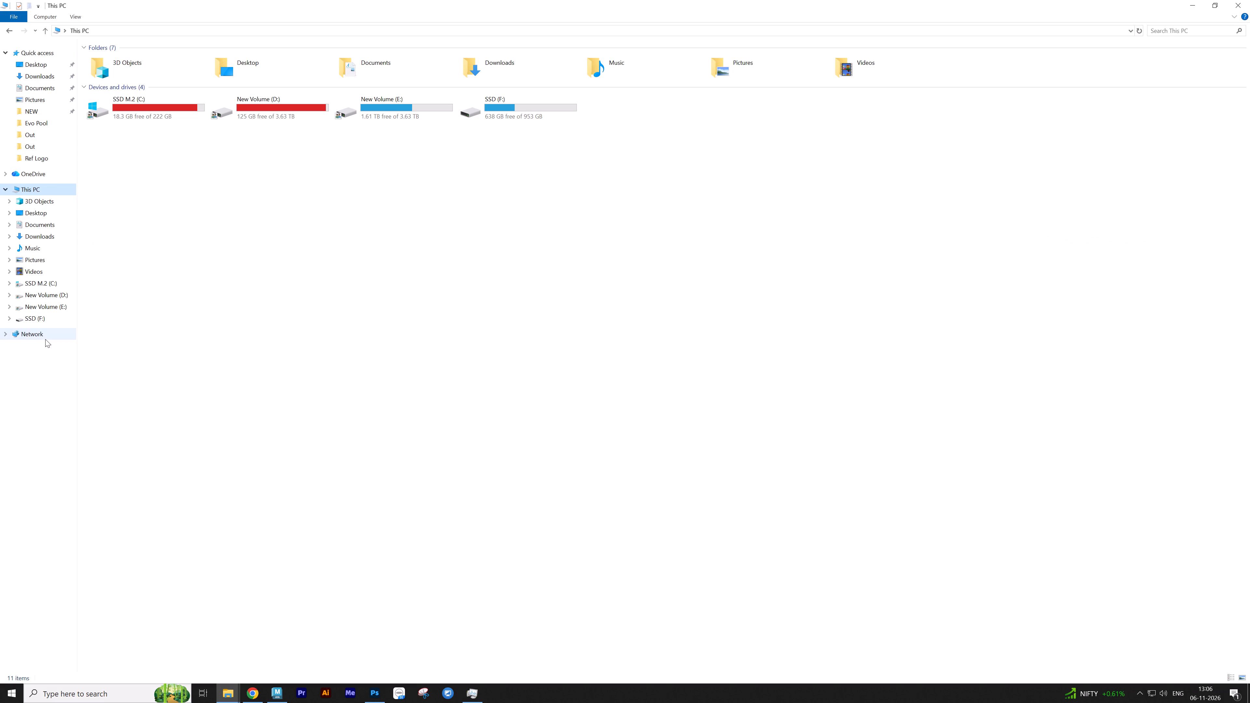
{"action": "left_click", "coordinate": [45, 339]}
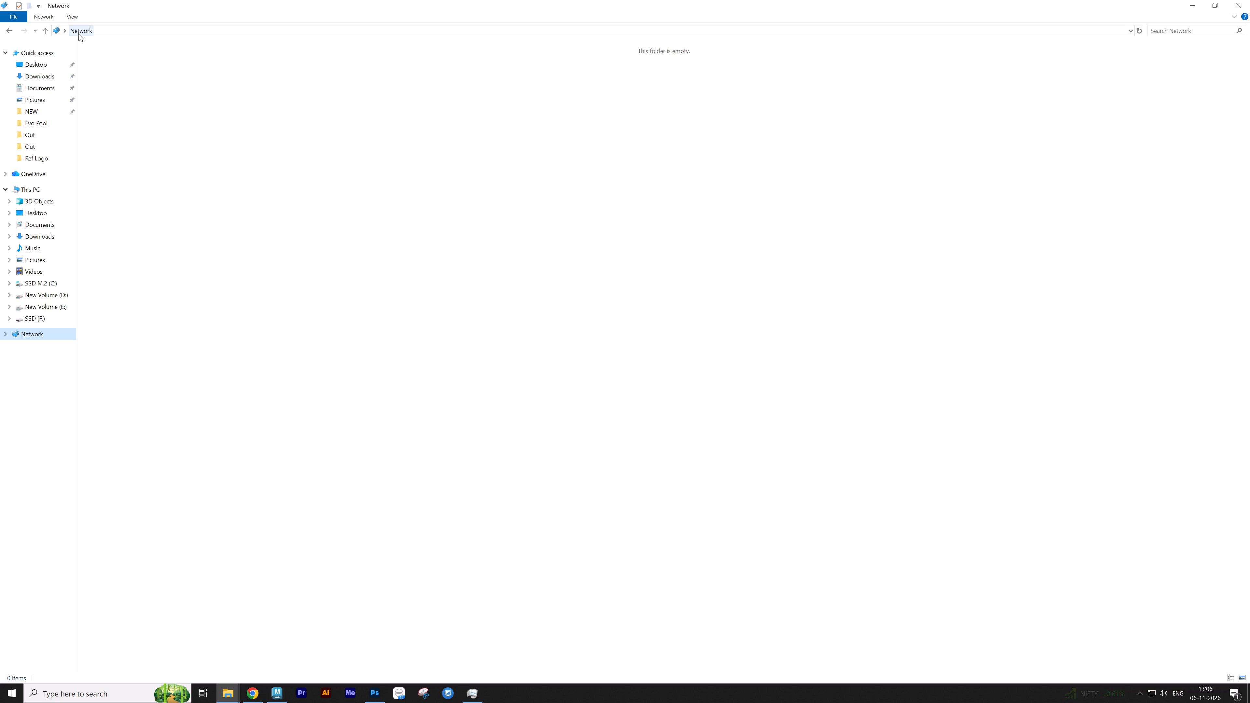
{"action": "right_click", "coordinate": [324, 140]}
{"action": "left_click", "coordinate": [368, 175]}
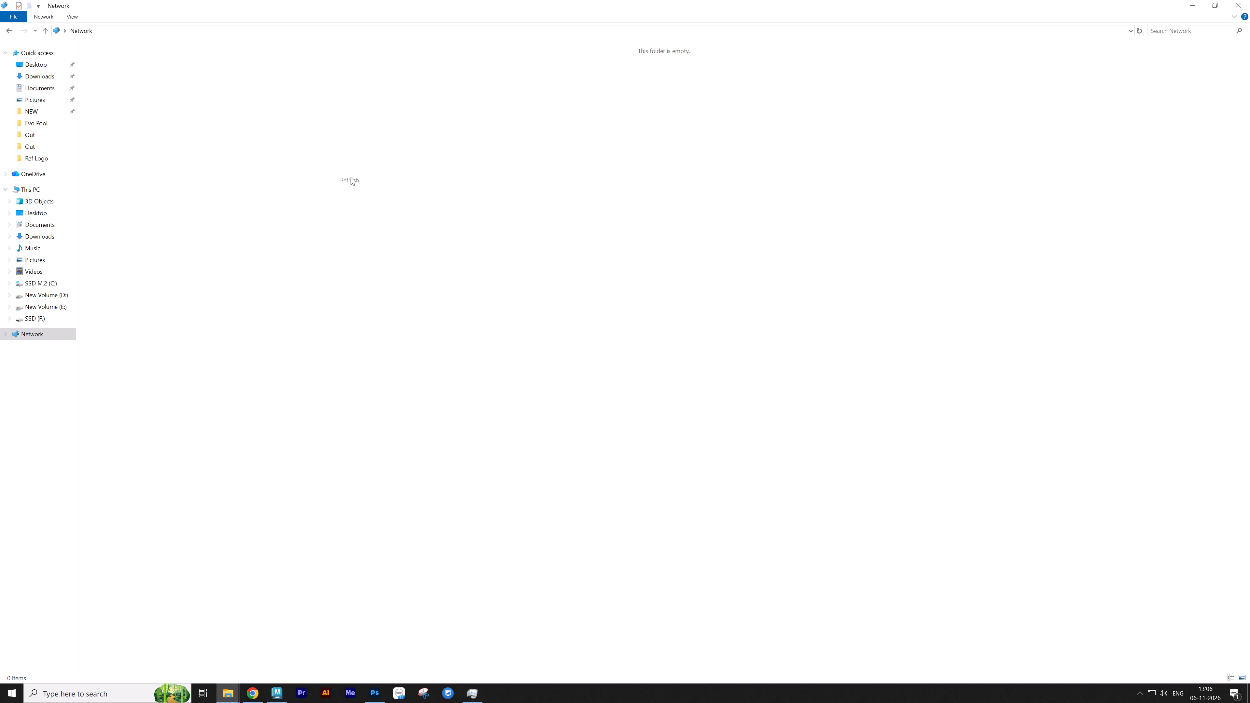
{"action": "left_click", "coordinate": [61, 184]}
{"action": "right_click", "coordinate": [262, 208]}
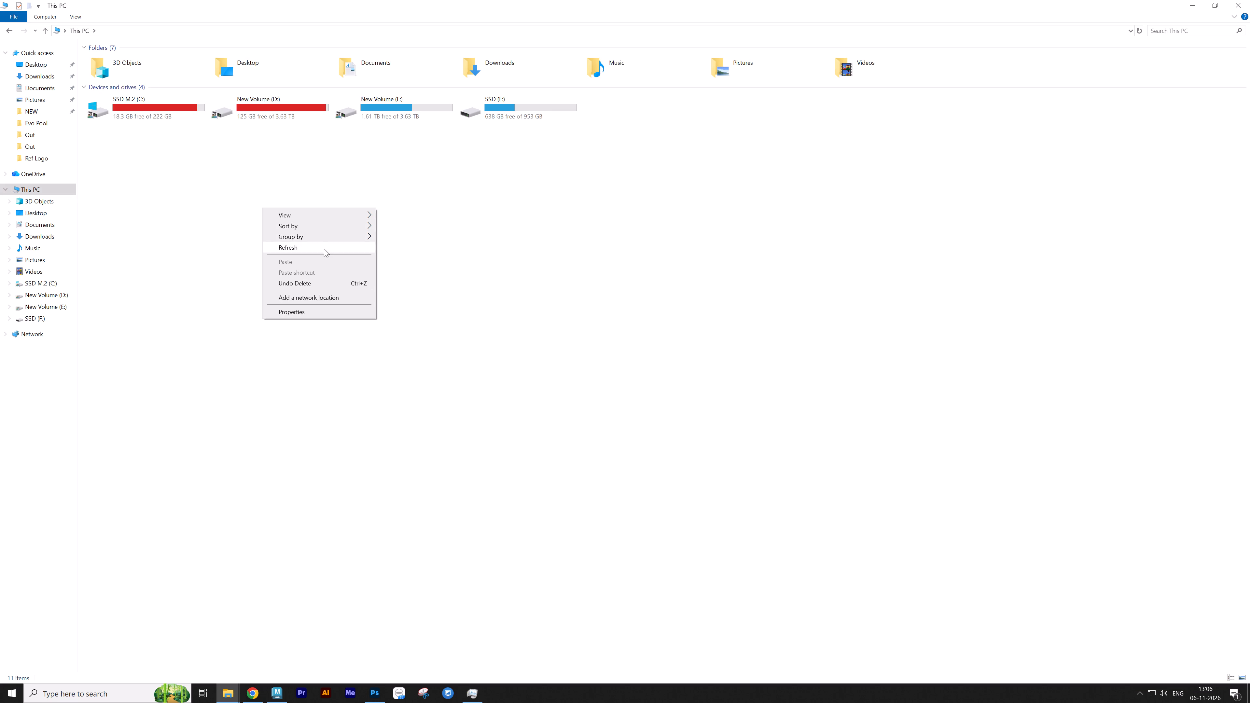
{"action": "left_click", "coordinate": [324, 249]}
{"action": "left_click", "coordinate": [53, 335]}
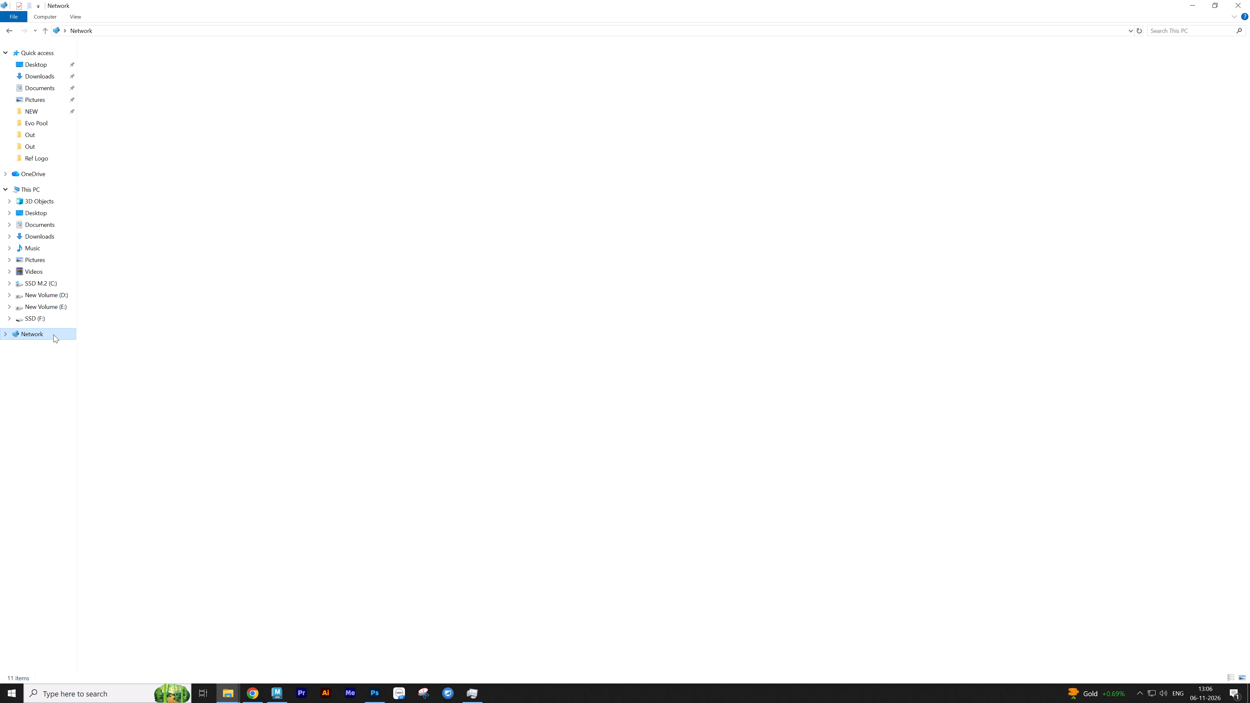
{"action": "right_click", "coordinate": [190, 123]}
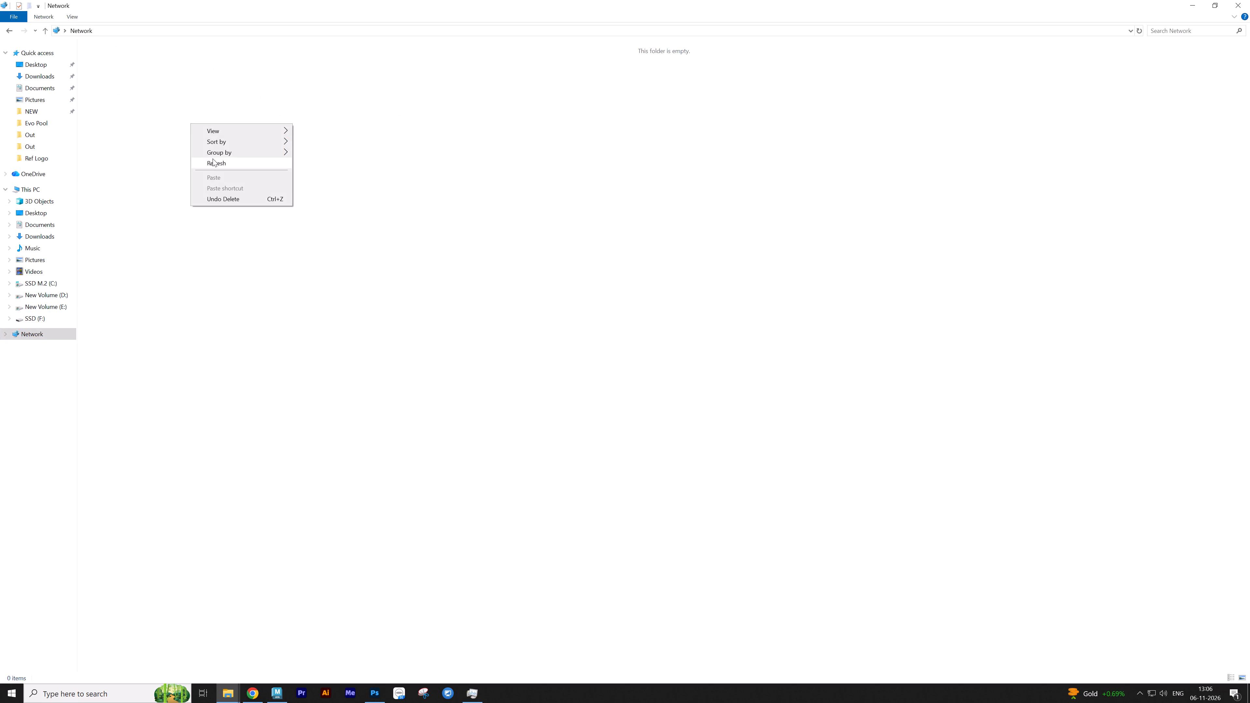
{"action": "left_click", "coordinate": [213, 159]}
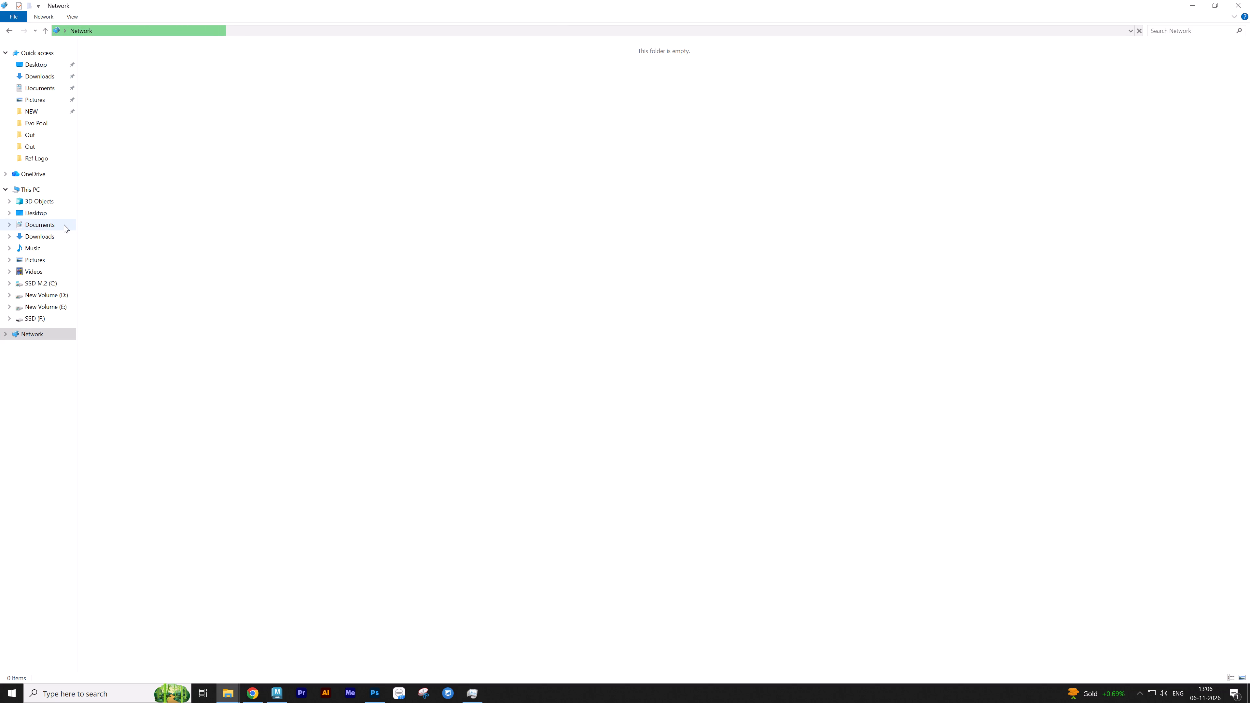
Look over the drives in This PC, then return to the Network location and refresh it repeatedly to check for shared computers.
{"action": "left_click", "coordinate": [51, 191]}
{"action": "left_click", "coordinate": [235, 187]}
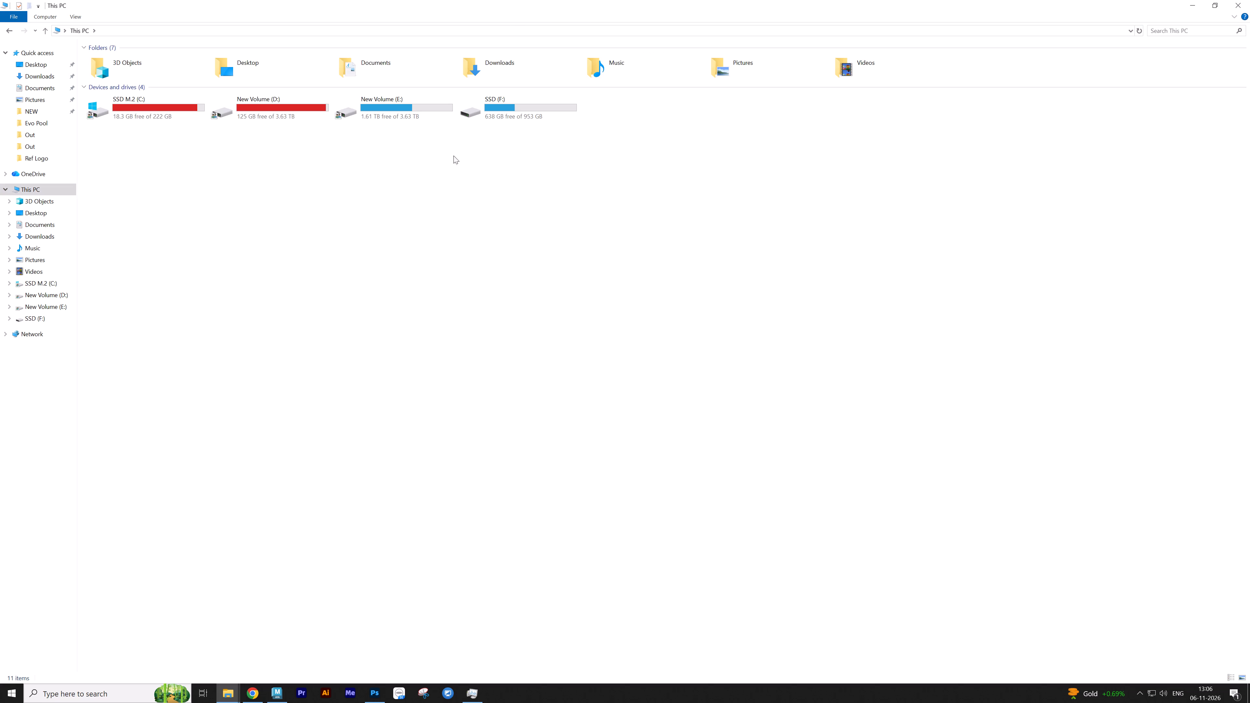
{"action": "left_click", "coordinate": [517, 125]}
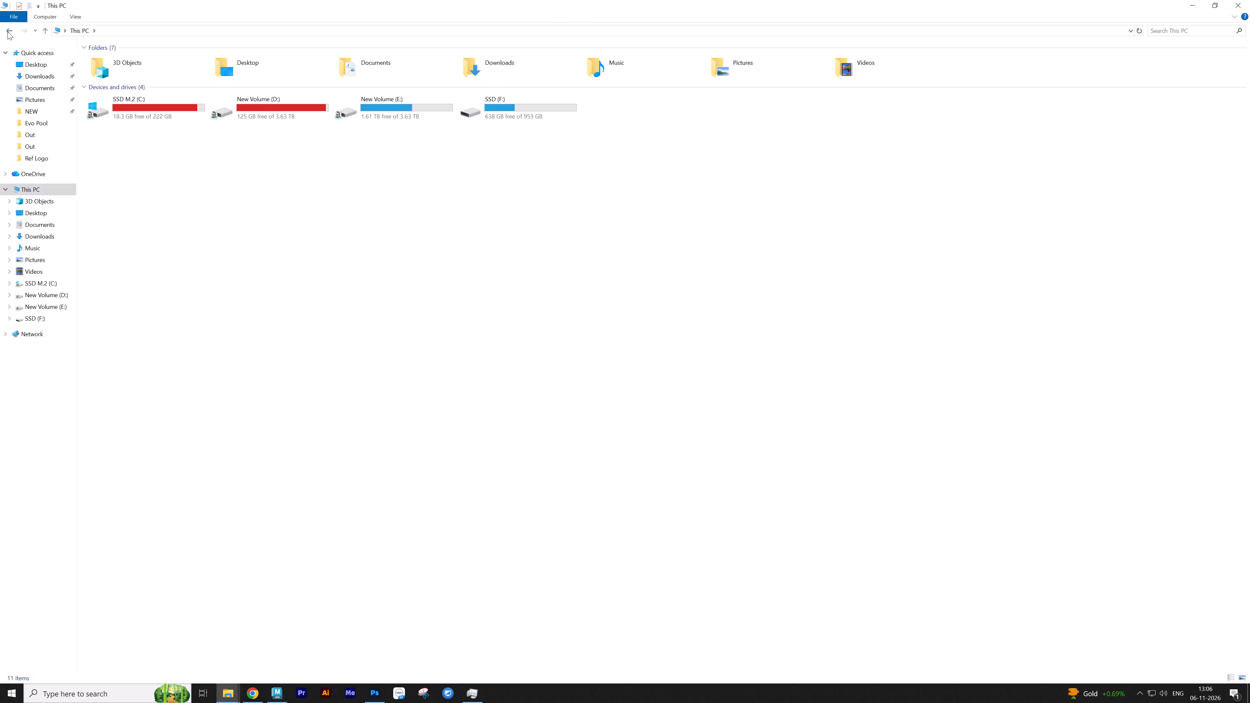
{"action": "left_click", "coordinate": [7, 32]}
{"action": "left_click", "coordinate": [149, 121]}
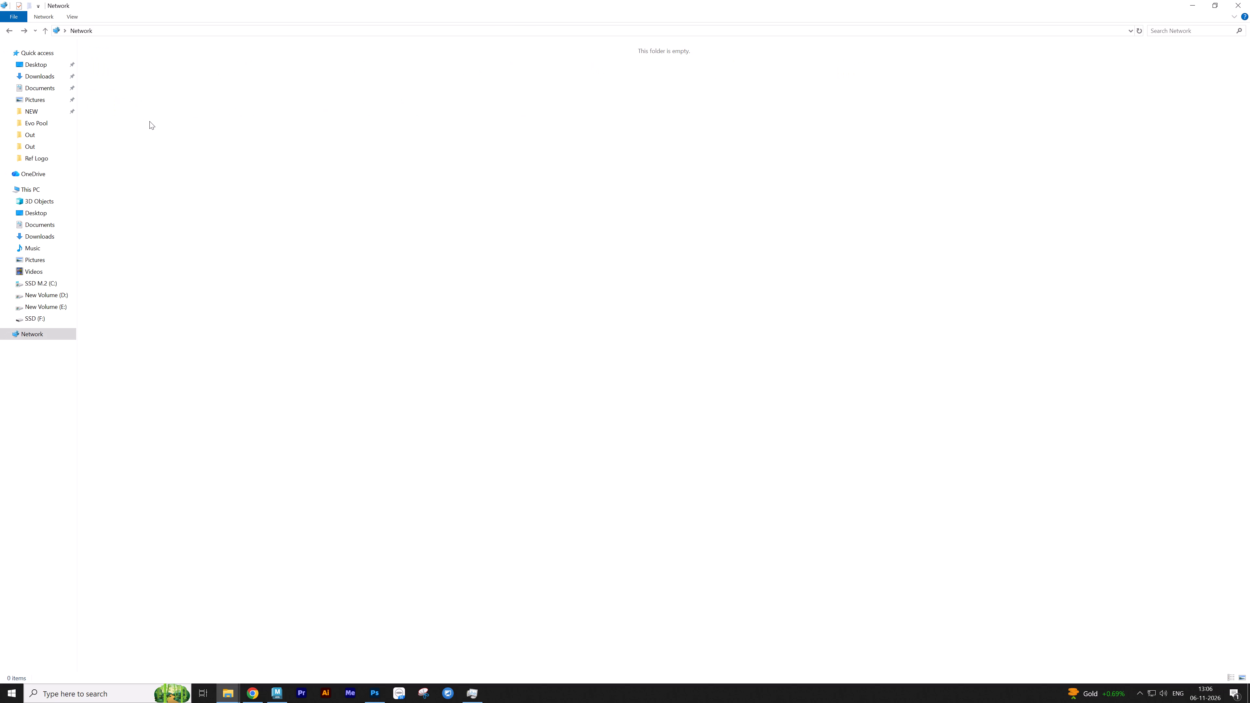
{"action": "key", "text": "F5"}
{"action": "key", "text": "F5"}
{"action": "key", "text": "F5"}
{"action": "key", "text": "F5"}
{"action": "key", "text": "F5"}
{"action": "key", "text": "F5"}
{"action": "key", "text": "F5"}
{"action": "key", "text": "F5"}
{"action": "key", "text": "F5"}
{"action": "key", "text": "F5"}
{"action": "key", "text": "F5"}
{"action": "key", "text": "F5"}
{"action": "key", "text": "F5"}
{"action": "key", "text": "F5"}
{"action": "key", "text": "F5"}
{"action": "key", "text": "F5"}
{"action": "key", "text": "F5"}
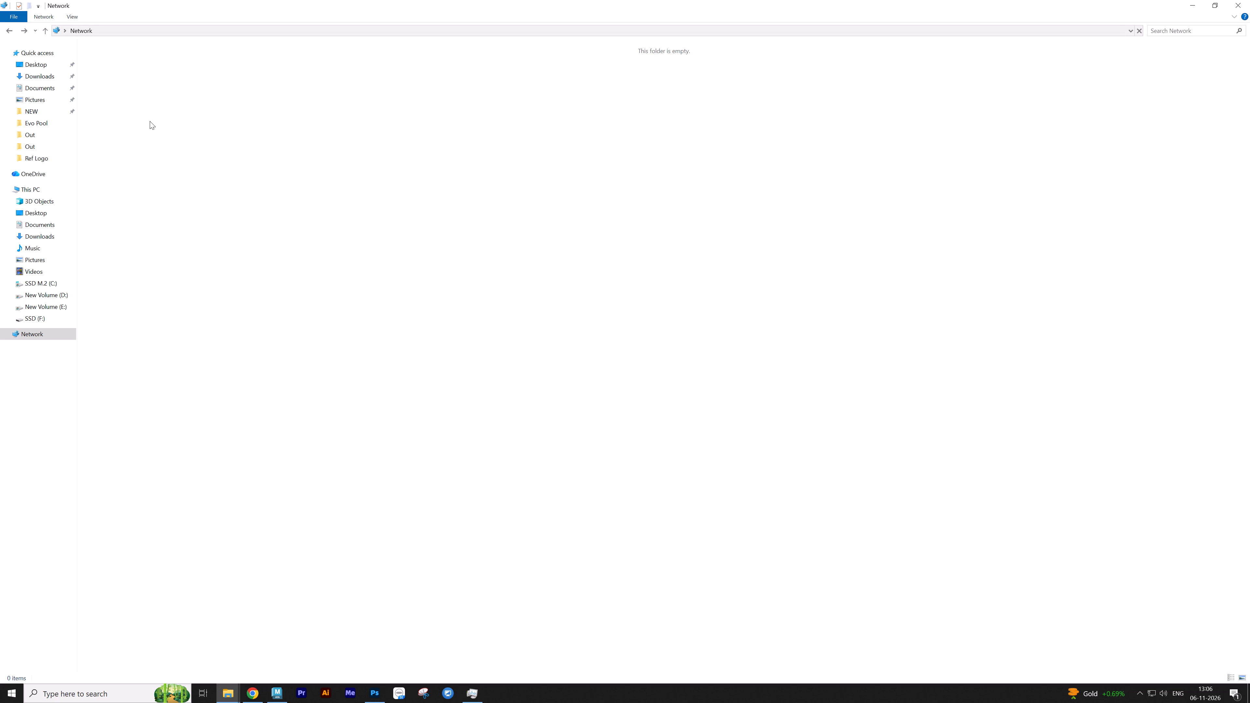
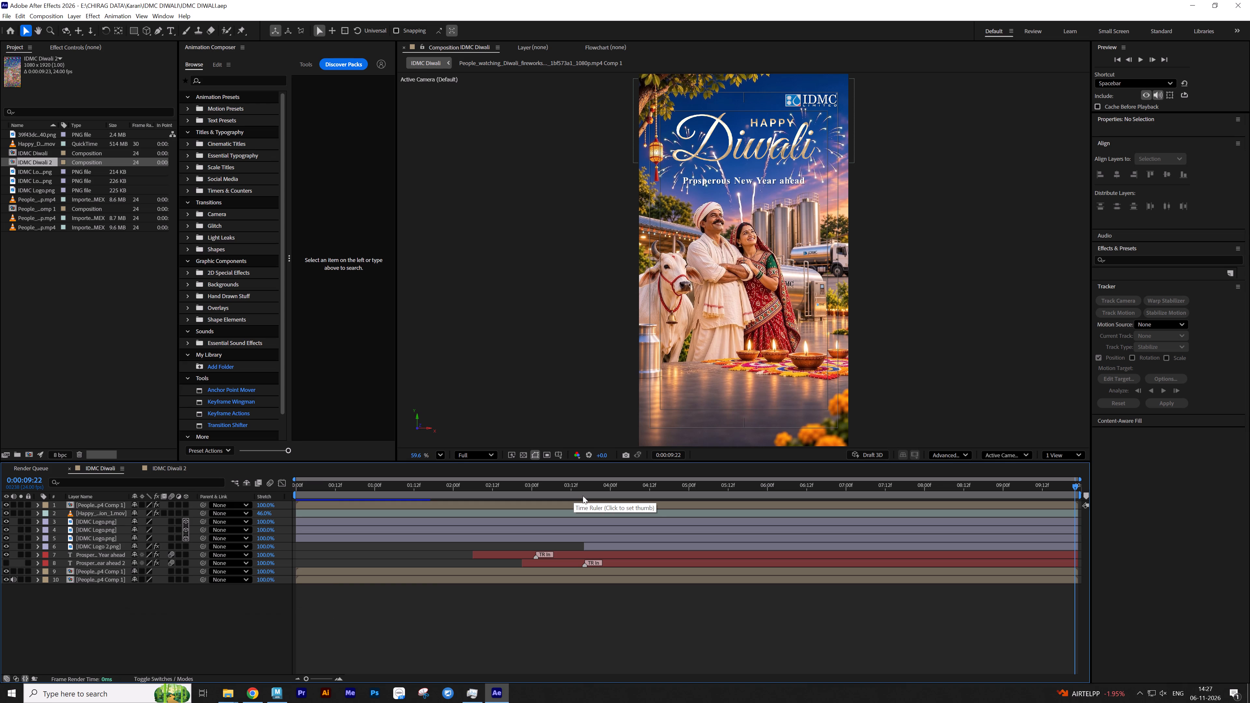
Add an ampersand on its own line above the "Prosperous New Year ahead" text in the IDMC Diwali composition.
{"action": "left_click", "coordinate": [758, 188]}
{"action": "scroll", "coordinate": [758, 182], "scroll_direction": "up", "scroll_amount": 3}
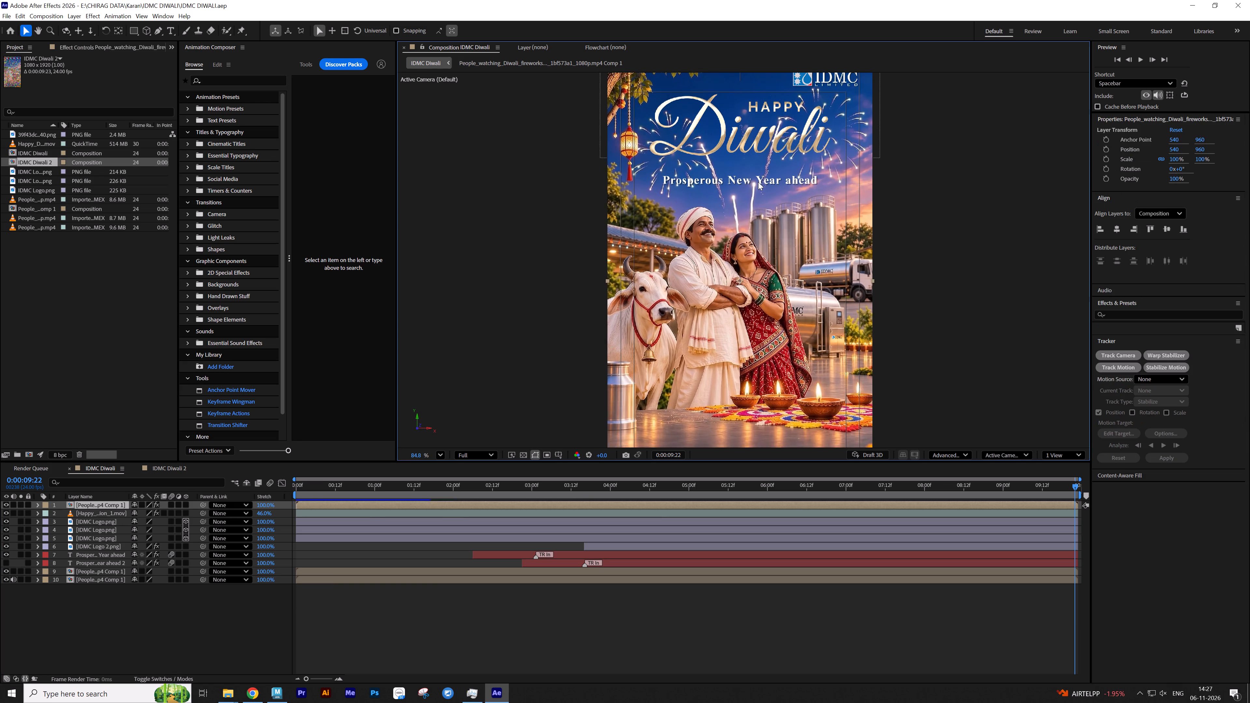
{"action": "scroll", "coordinate": [758, 182], "scroll_direction": "up", "scroll_amount": 8}
{"action": "middle_click_drag", "start_coordinate": [758, 182], "coordinate": [764, 238]}
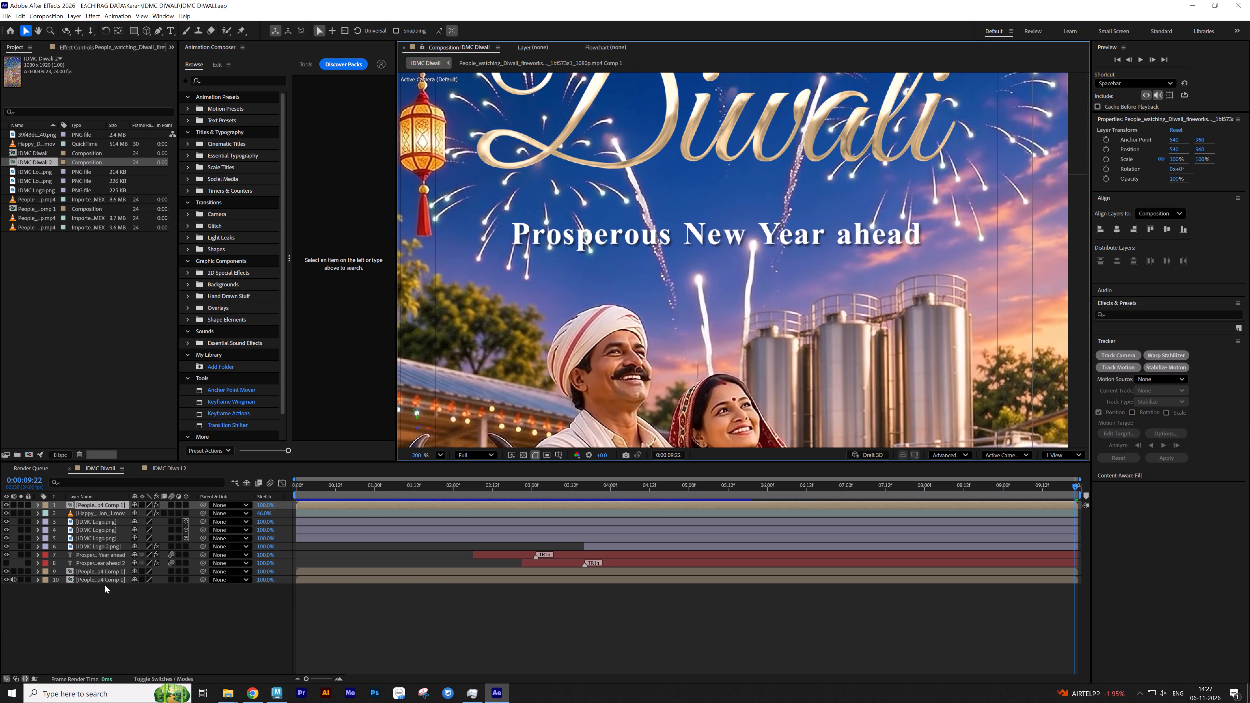
{"action": "left_click", "coordinate": [103, 593]}
{"action": "left_click", "coordinate": [107, 569]}
{"action": "left_click", "coordinate": [106, 560]}
{"action": "double_click", "coordinate": [105, 555]}
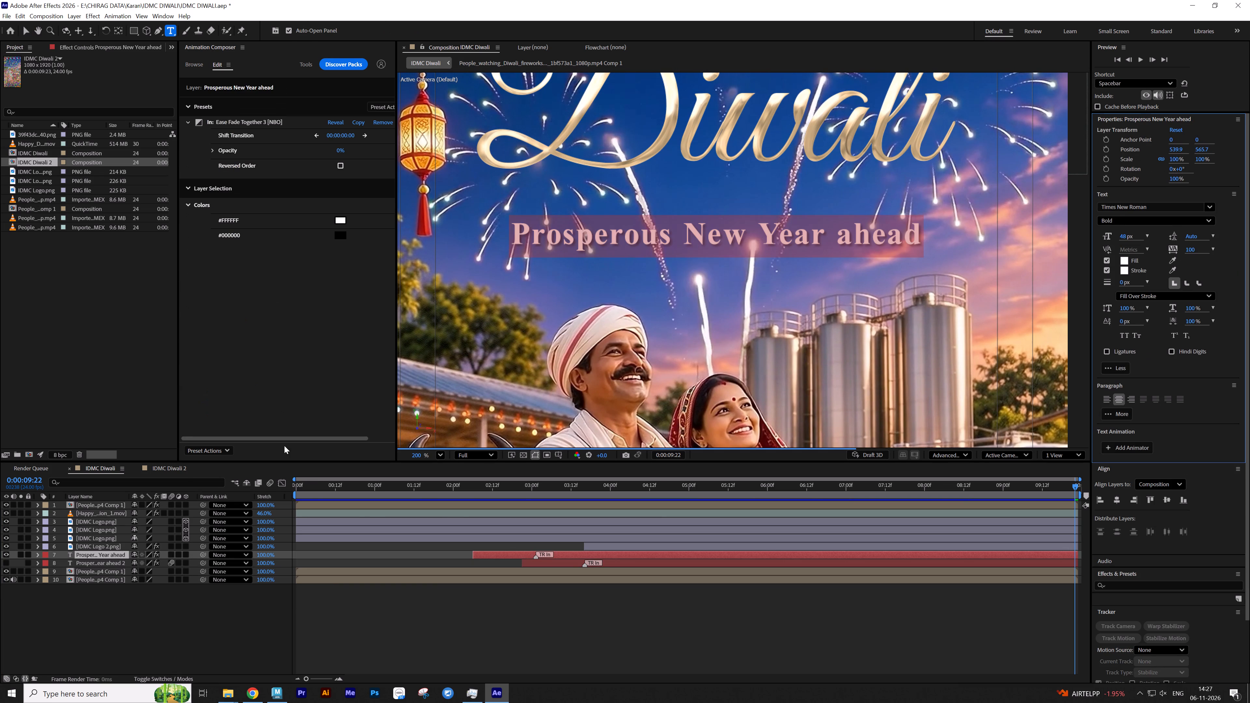
{"action": "left_click", "coordinate": [509, 235]}
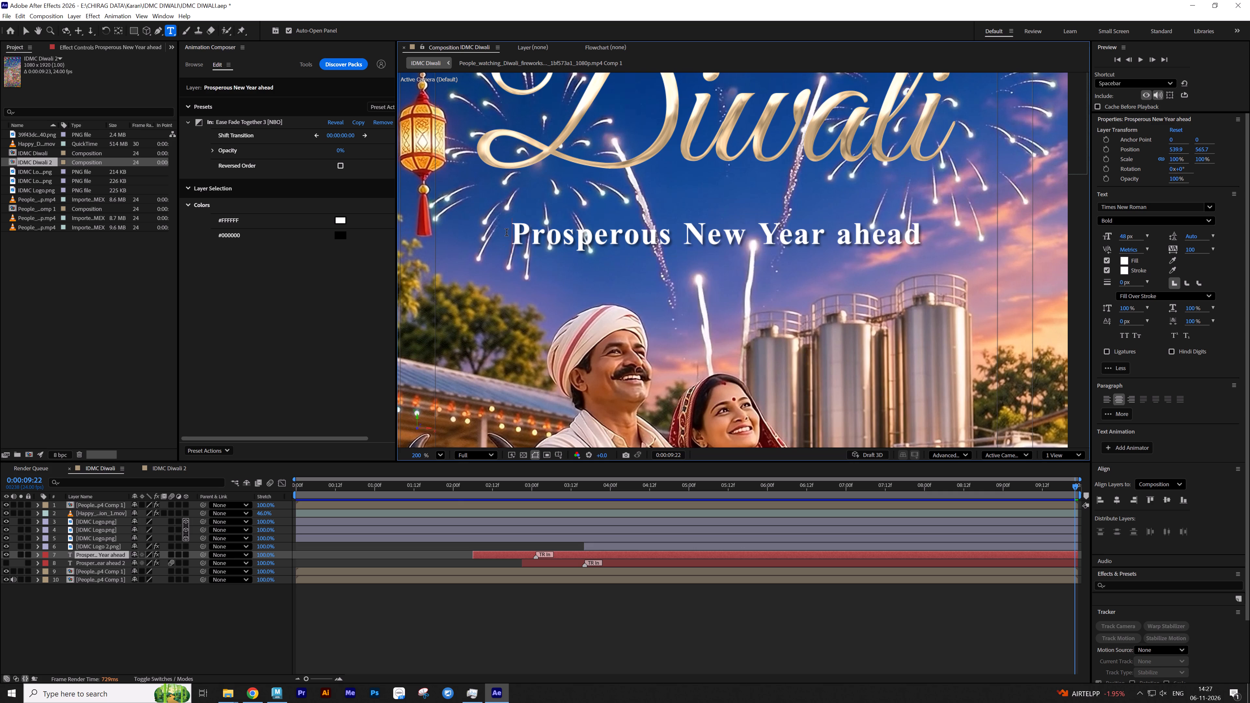
{"action": "key", "text": "shift+ampersand"}
{"action": "key", "text": "Return"}
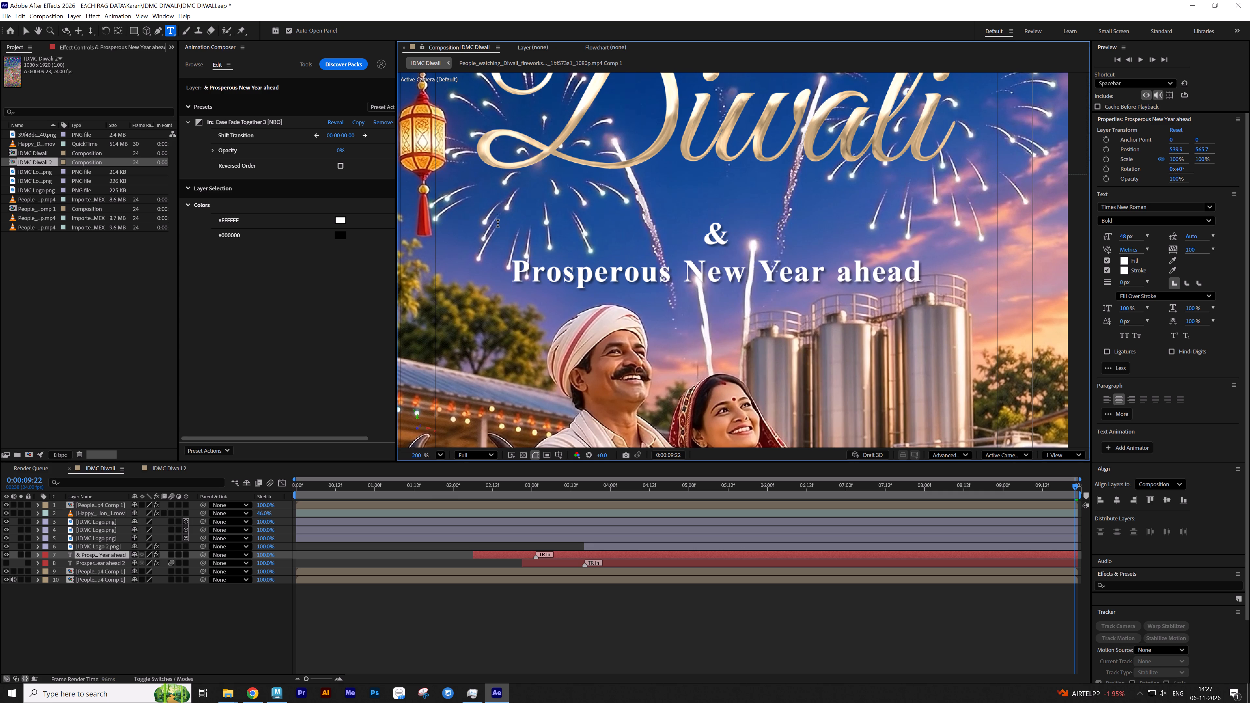
Enlarge only the ampersand to a font size of 82 px and finish editing the text.
{"action": "left_click_drag", "start_coordinate": [704, 234], "coordinate": [727, 234]}
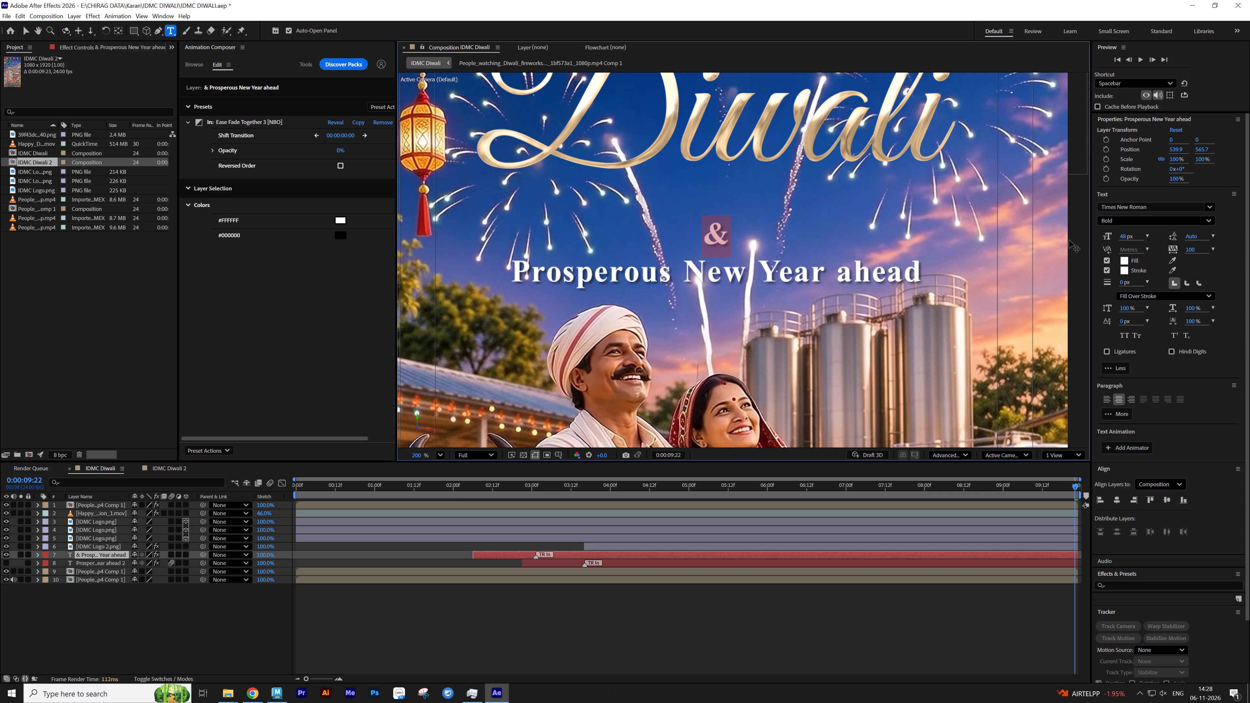
{"action": "left_click_drag", "start_coordinate": [1123, 239], "coordinate": [1139, 236]}
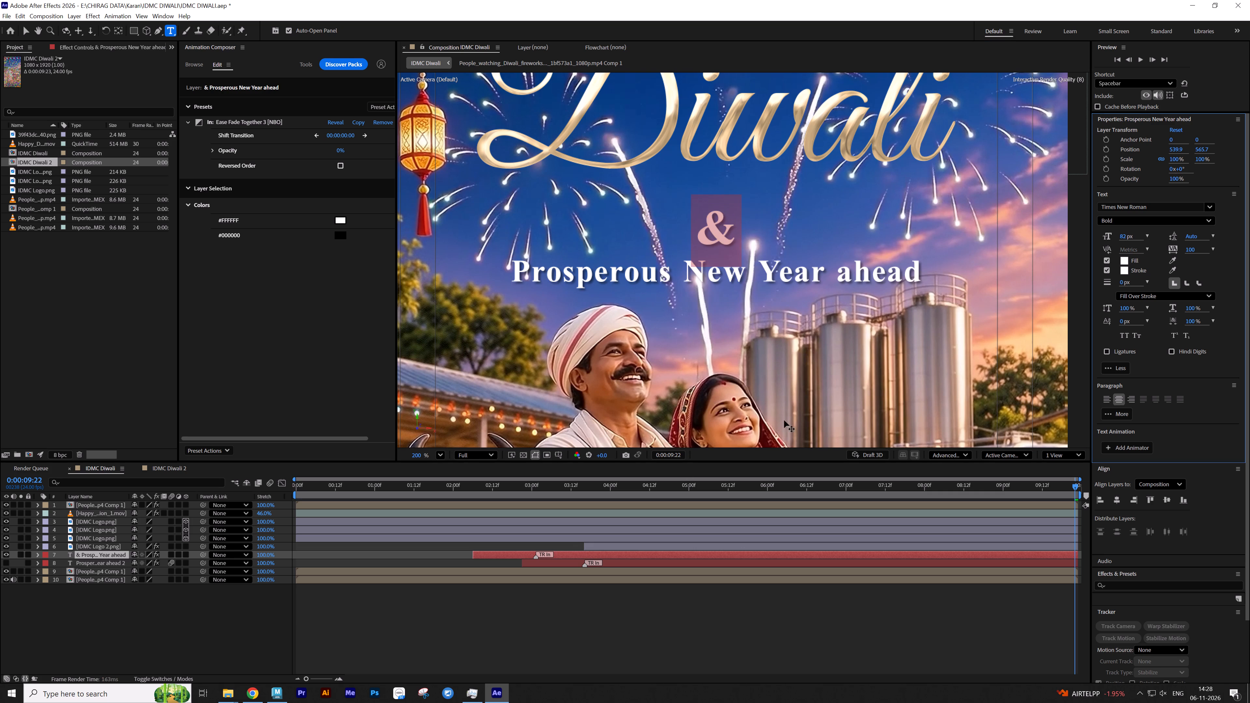
{"action": "left_click", "coordinate": [522, 596]}
{"action": "key", "text": "v"}
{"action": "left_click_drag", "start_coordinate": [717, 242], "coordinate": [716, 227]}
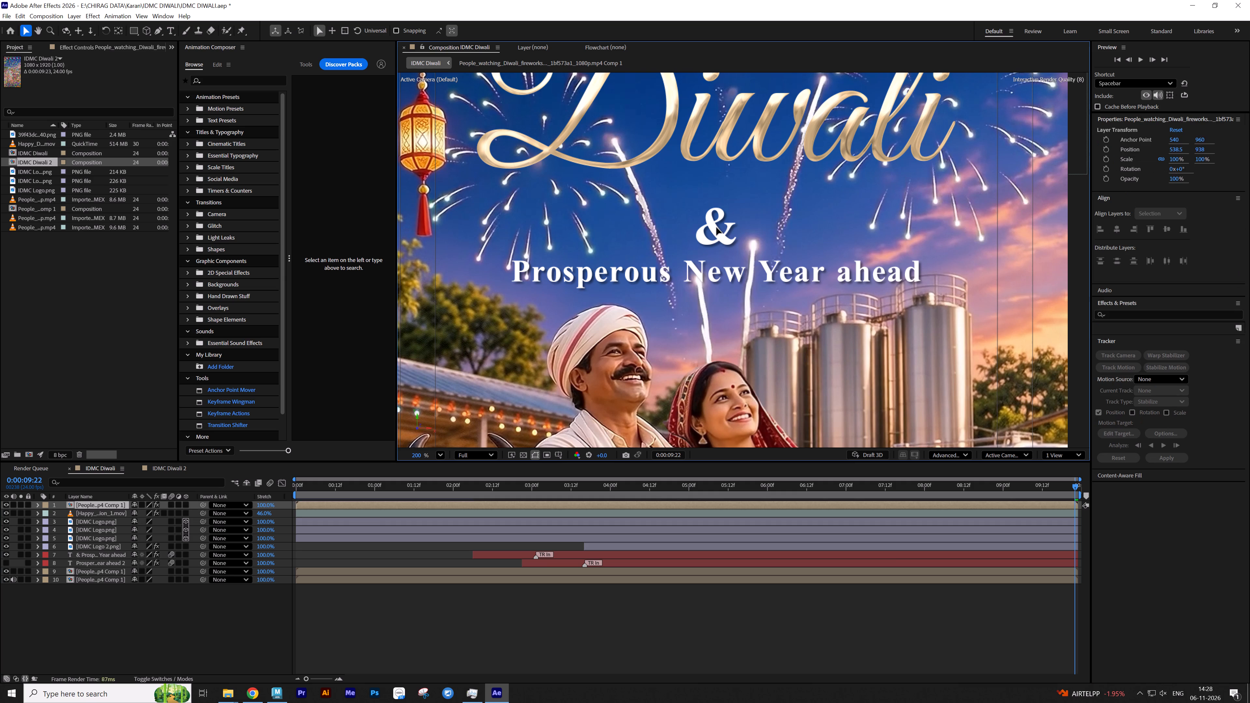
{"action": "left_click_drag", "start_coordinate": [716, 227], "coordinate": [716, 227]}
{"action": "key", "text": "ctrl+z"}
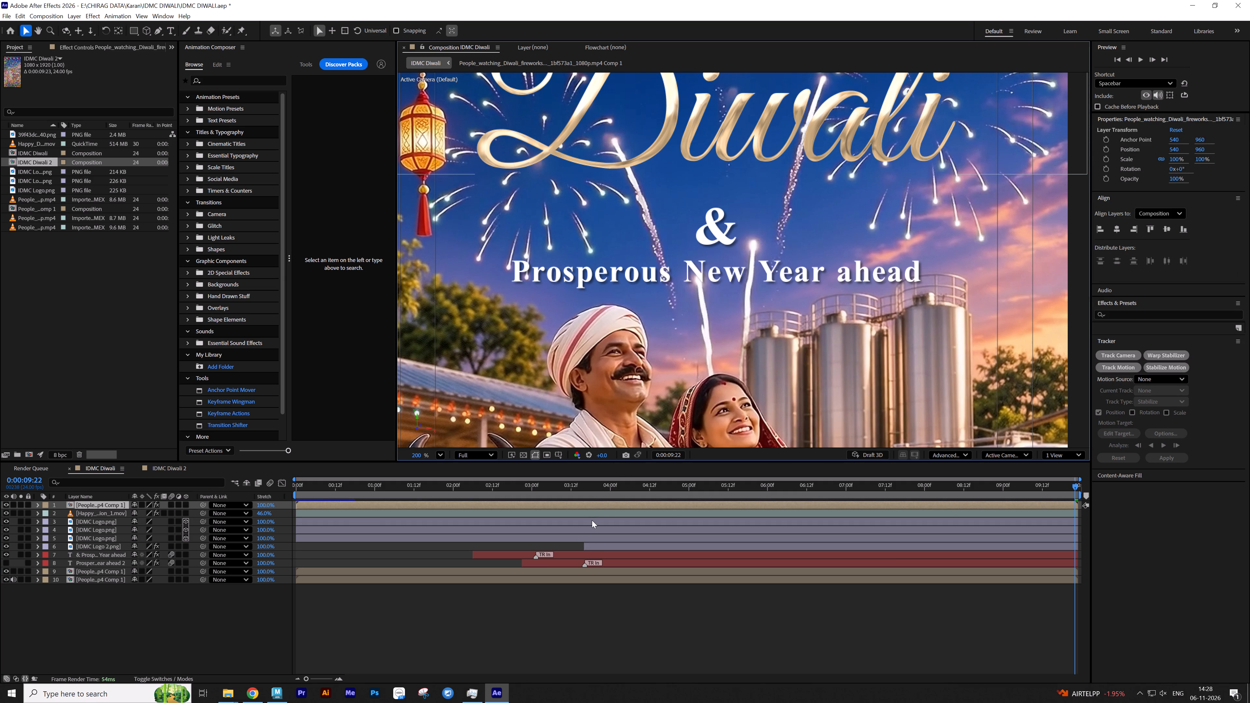
Move the "& Prosperous New Year ahead" text layer slightly up, closer to the Diwali title.
{"action": "left_click", "coordinate": [585, 555]}
{"action": "left_click_drag", "start_coordinate": [721, 243], "coordinate": [721, 234]}
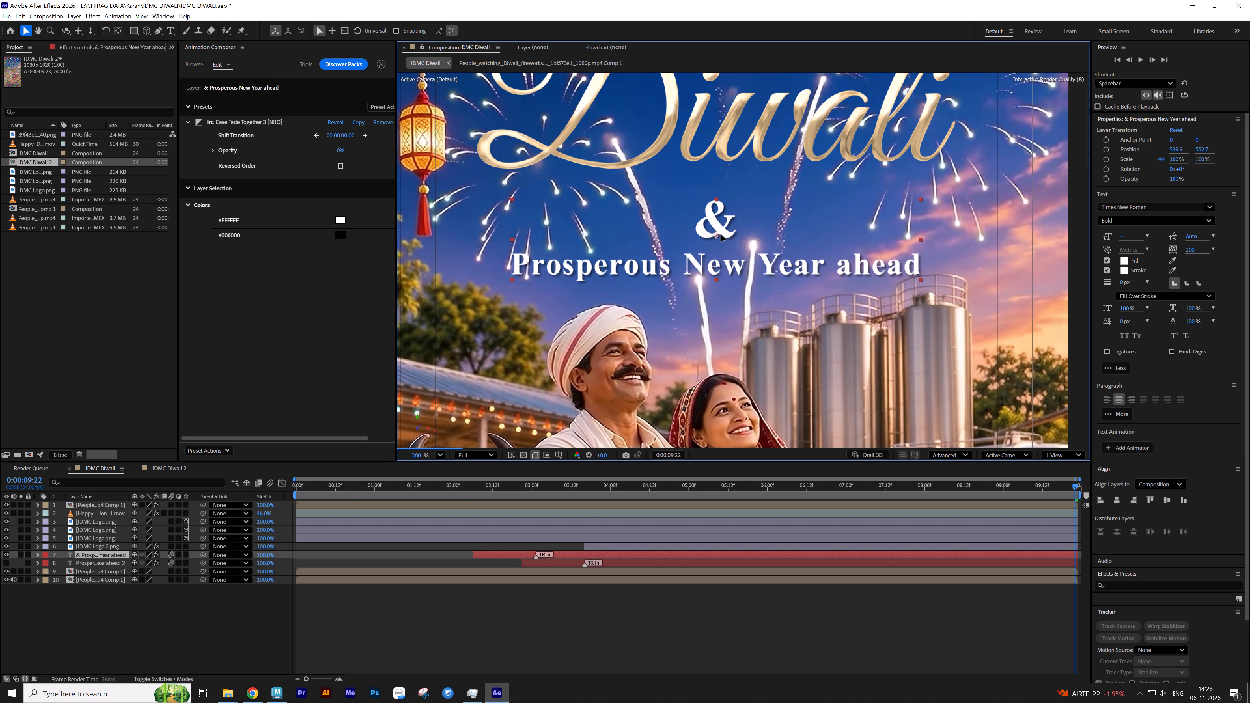
{"action": "left_click_drag", "start_coordinate": [721, 234], "coordinate": [721, 224]}
Scale the Happy Diwali title animation layer down to 24.7% so it clears the ampersand.
{"action": "middle_click_drag", "start_coordinate": [733, 174], "coordinate": [732, 275]}
{"action": "left_click", "coordinate": [737, 225]}
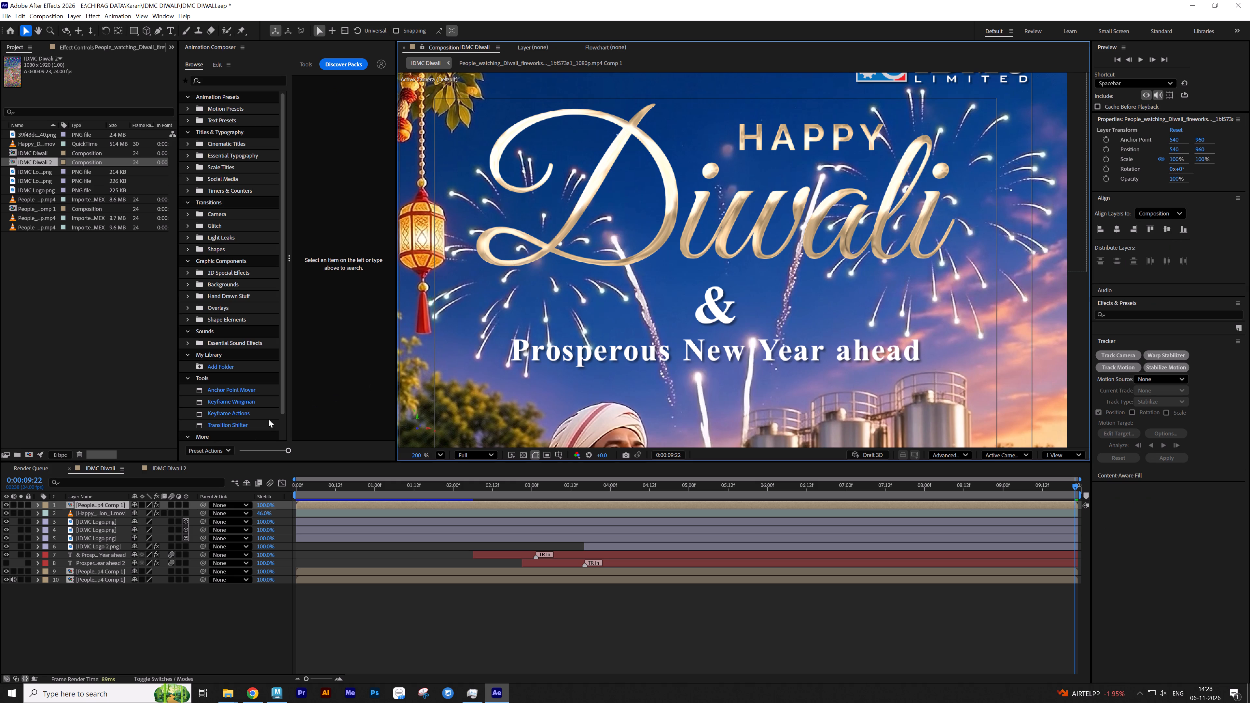
{"action": "left_click", "coordinate": [107, 510]}
{"action": "key", "text": "s"}
{"action": "left_click", "coordinate": [158, 522]}
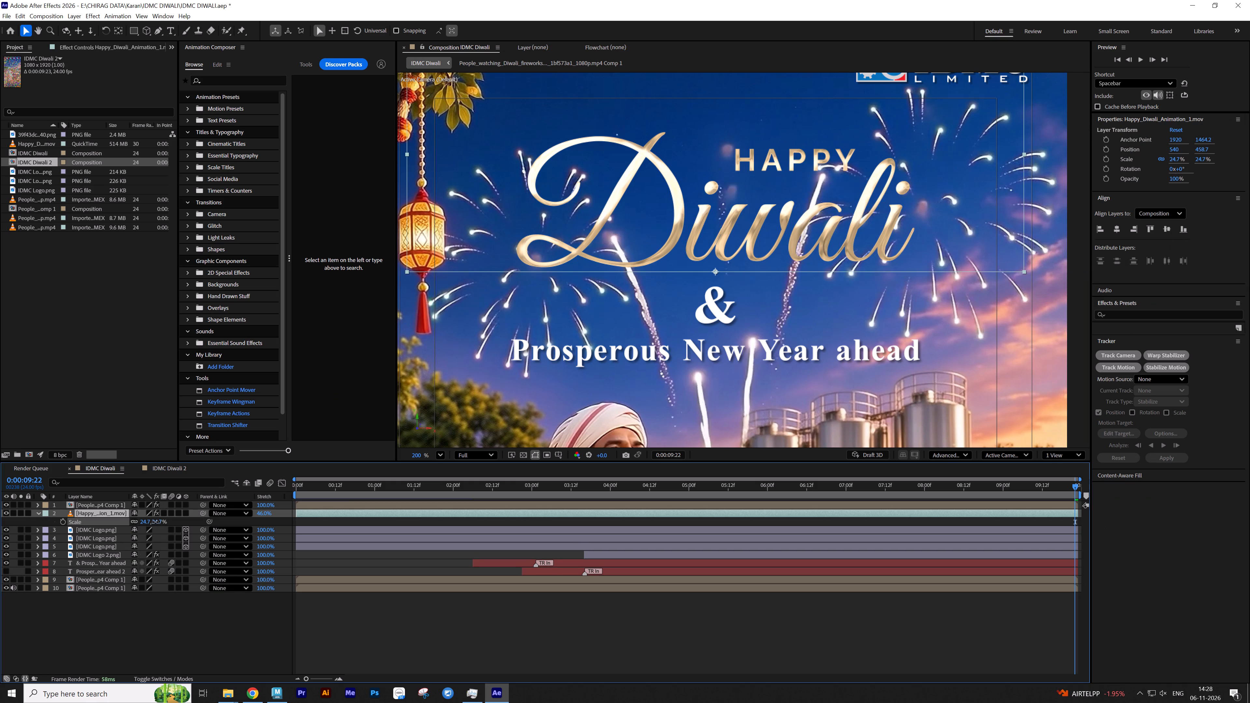
{"action": "left_click", "coordinate": [392, 623]}
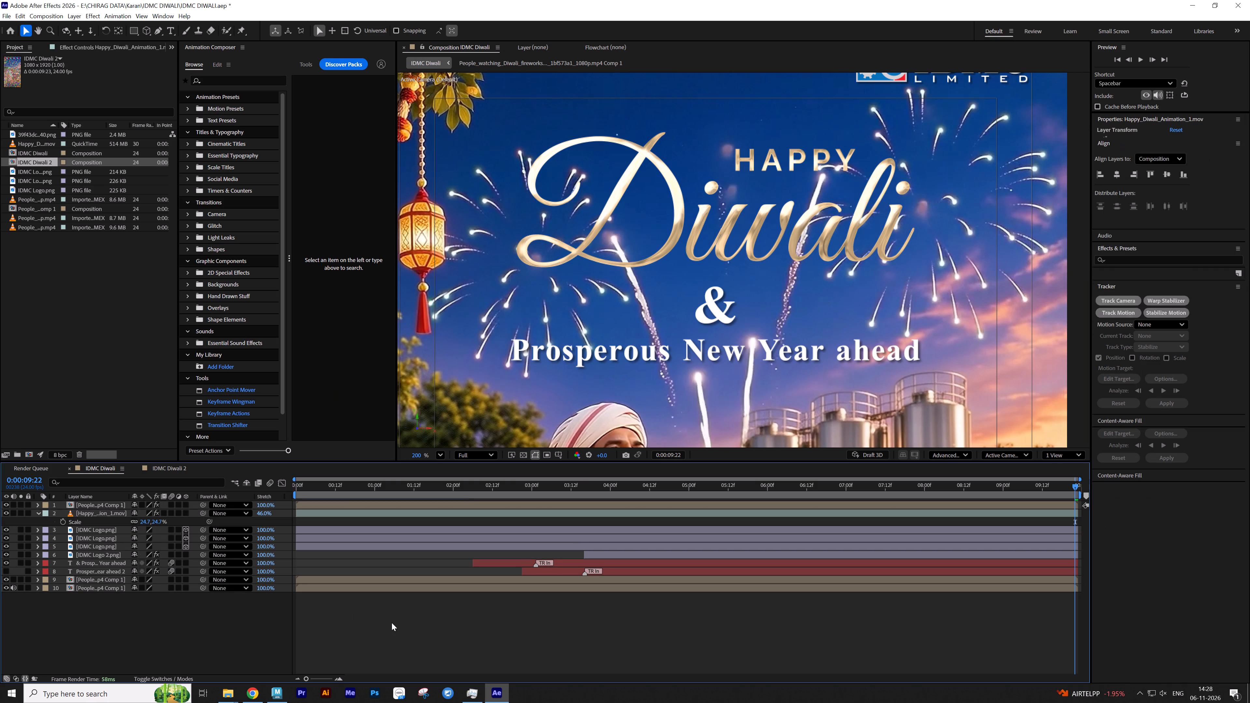
Add the current frame of the IDMC Diwali composition at 0:00:09:22 to the render queue.
{"action": "left_click", "coordinate": [441, 453]}
{"action": "left_click", "coordinate": [447, 468]}
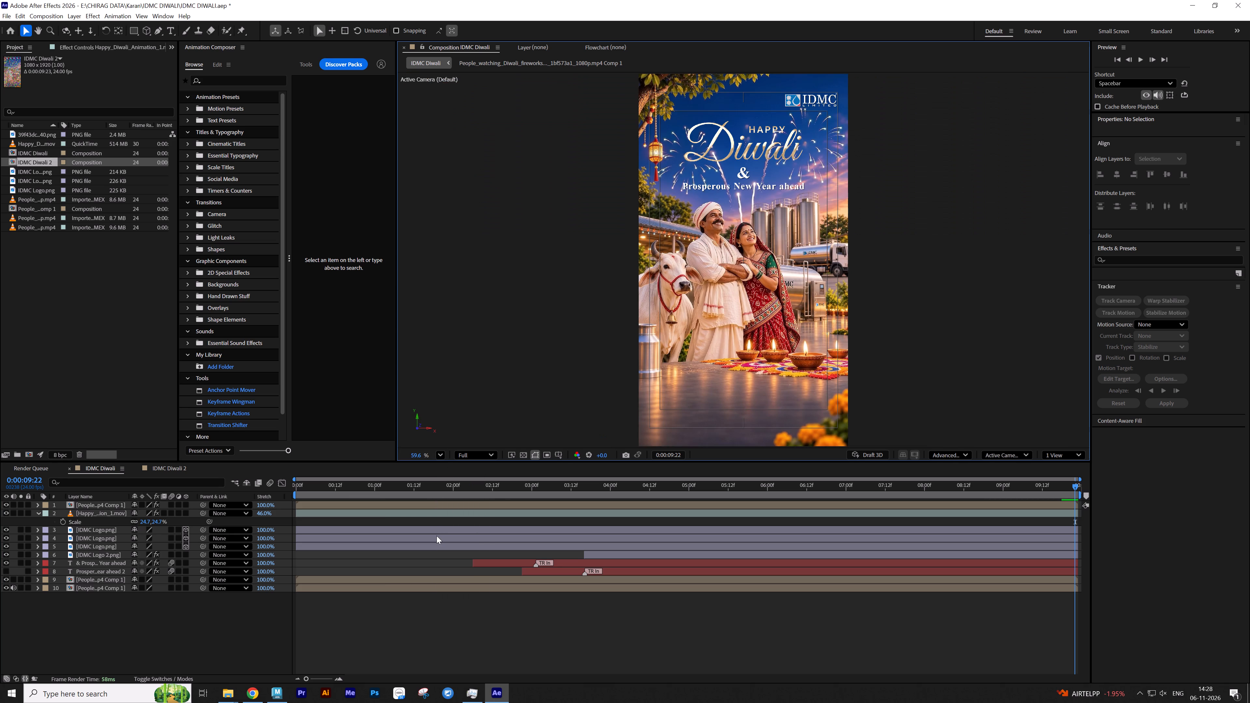
{"action": "key", "text": "ctrl+alt+s"}
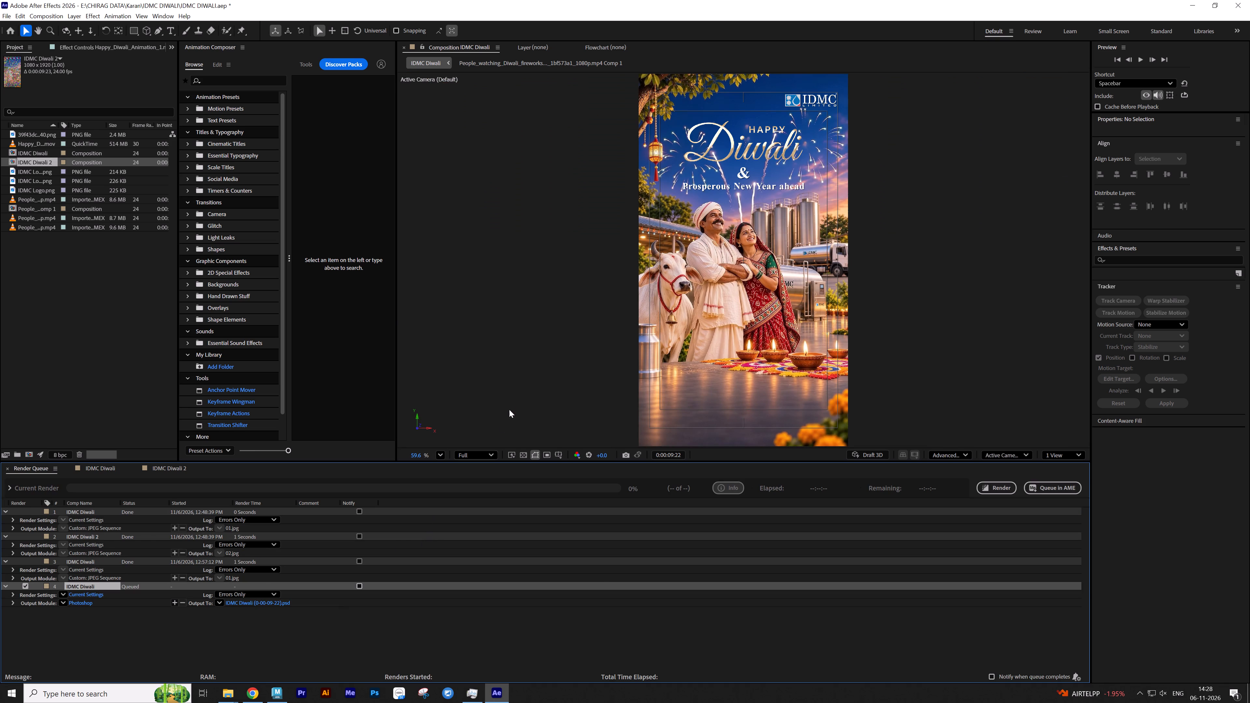
{"action": "left_click", "coordinate": [509, 404]}
{"action": "key", "text": "ctrl+alt+s"}
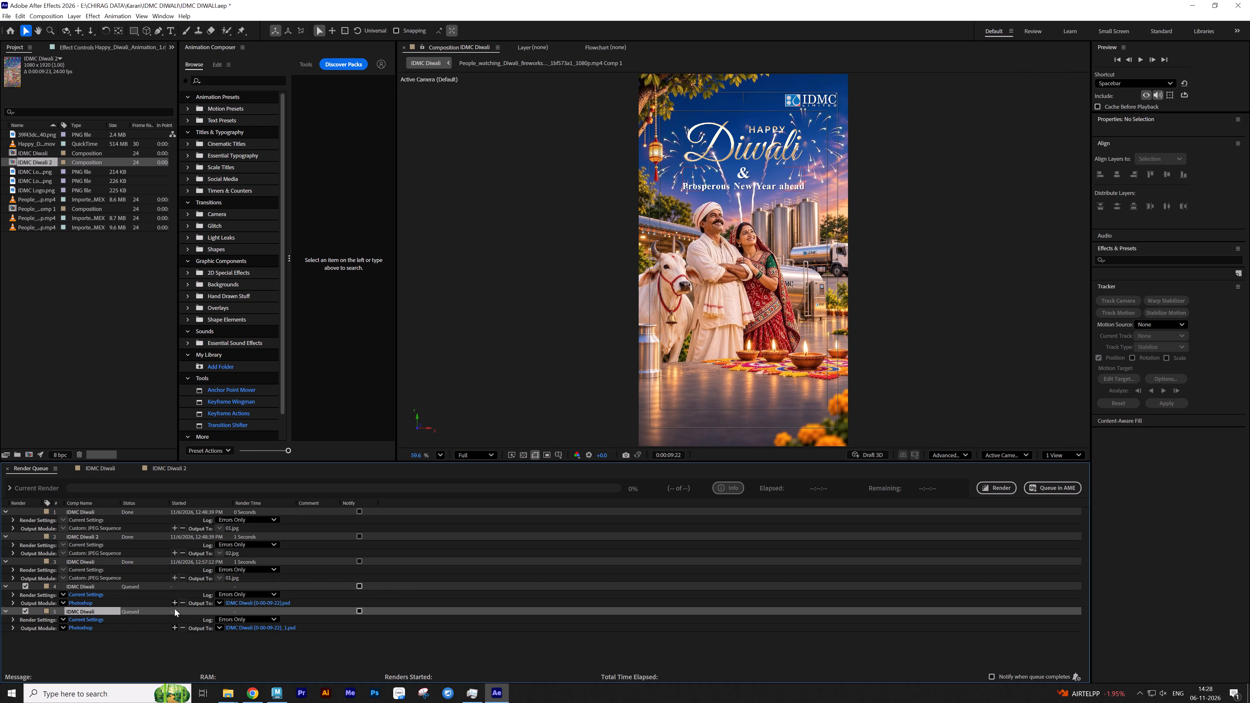
Remove all render queue items except the most recently added IDMC Diwali frame.
{"action": "key", "text": "ctrl+a"}
{"action": "left_click", "coordinate": [104, 611], "text": "ctrl"}
{"action": "key", "text": "Delete"}
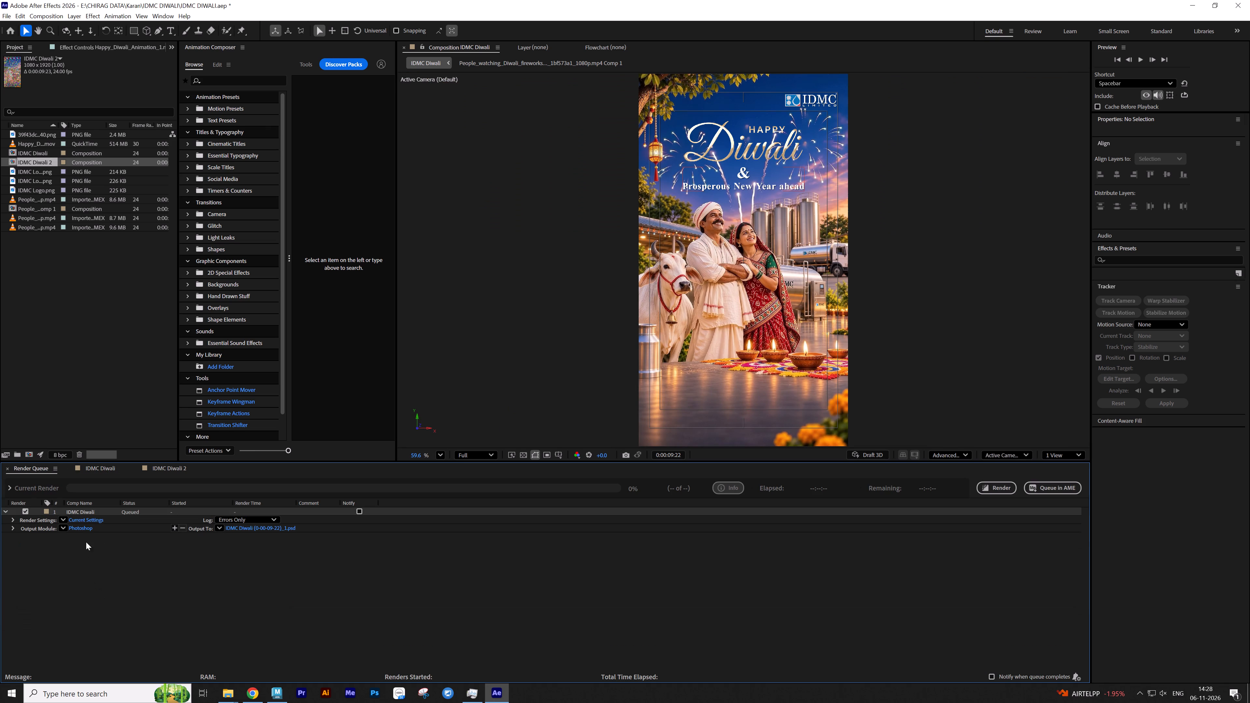
Set the queued frame's output format to JPEG Sequence.
{"action": "left_click", "coordinate": [83, 528]}
{"action": "left_click", "coordinate": [595, 222]}
{"action": "left_click", "coordinate": [591, 298]}
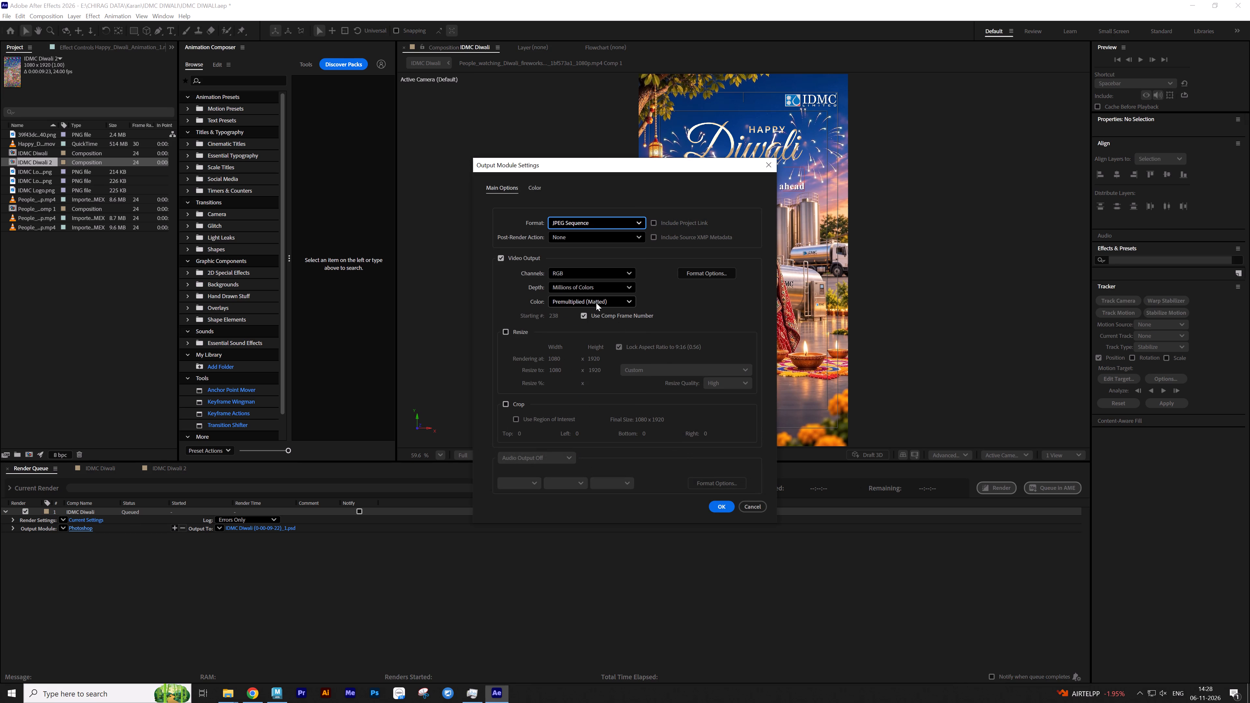
{"action": "left_click", "coordinate": [722, 503]}
Open the output file destination of the queued IDMC Diwali frame.
{"action": "left_click", "coordinate": [285, 529]}
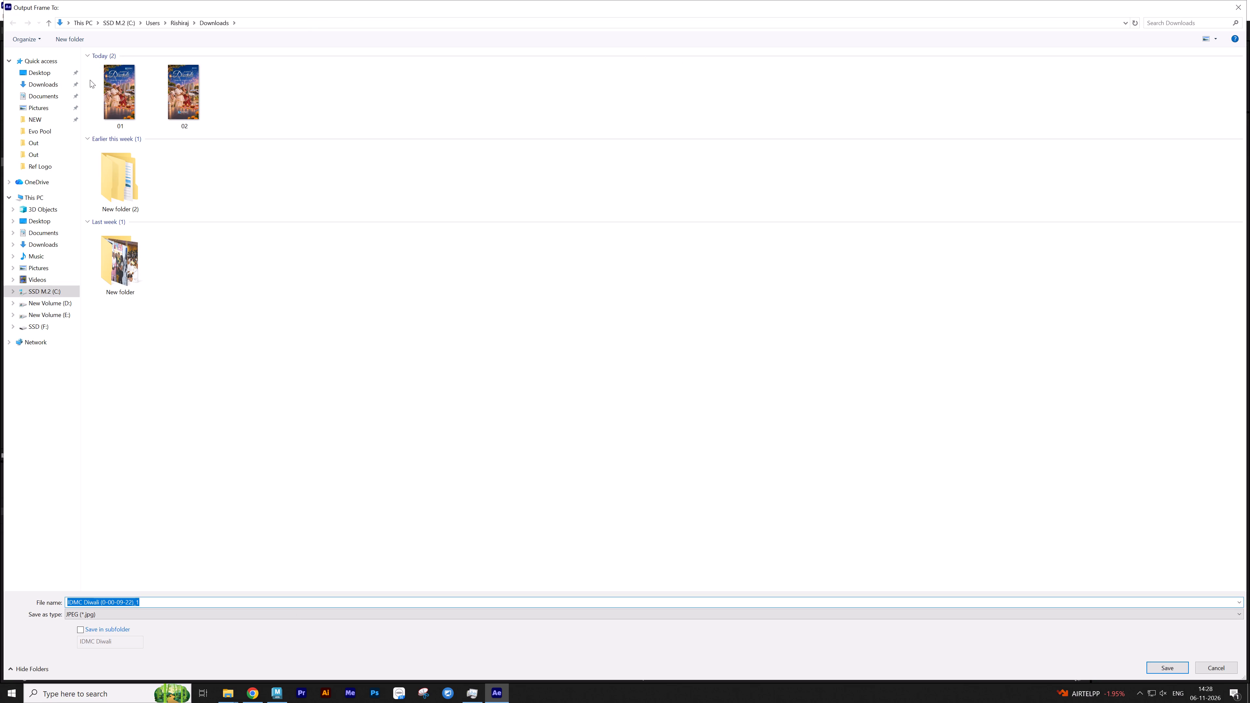
Set the frame's output to replace the existing 01 JPEG in the Downloads folder.
{"action": "double_click", "coordinate": [128, 80]}
{"action": "left_click", "coordinate": [649, 377]}
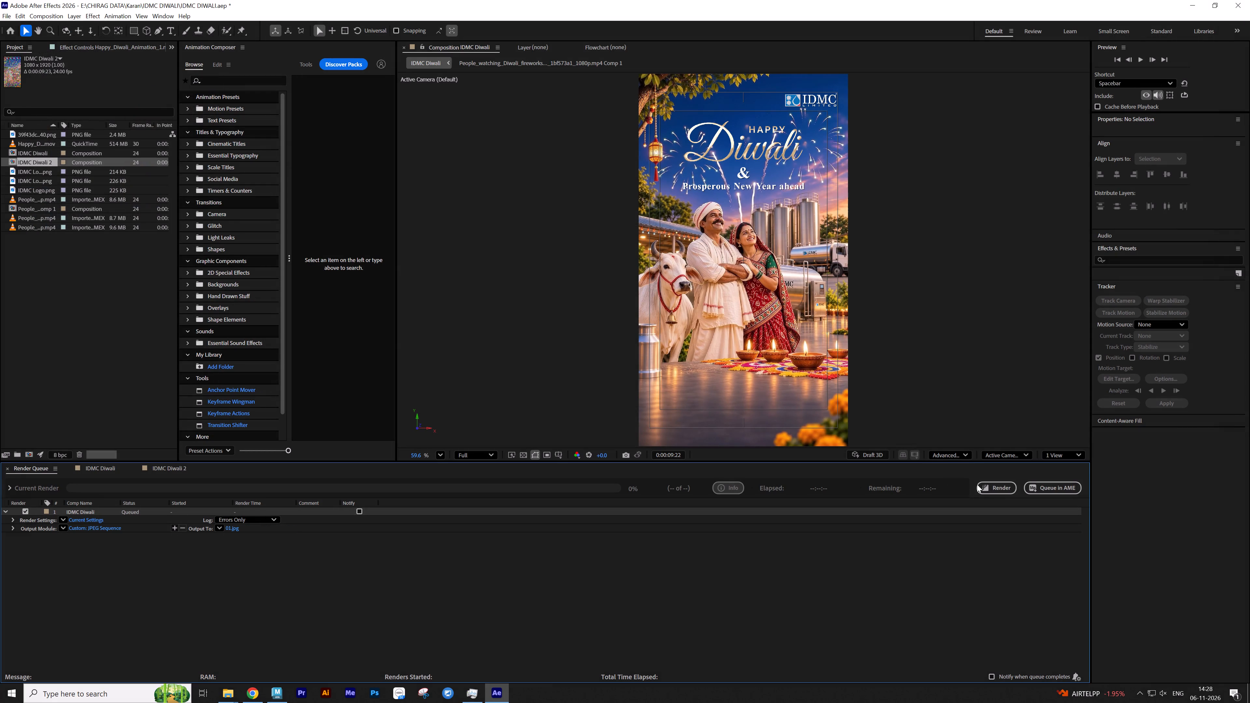
Render the queued IDMC Diwali frame, overwriting the existing 01 image.
{"action": "left_click", "coordinate": [995, 490]}
{"action": "left_click", "coordinate": [682, 374]}
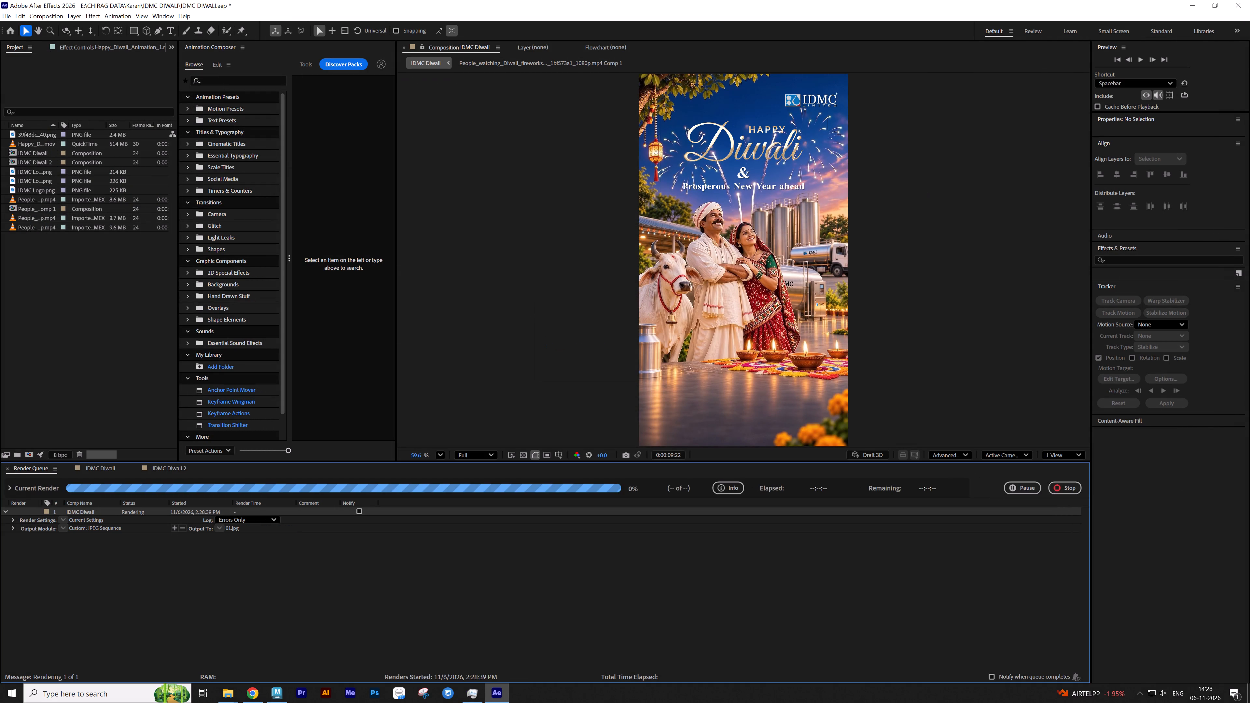
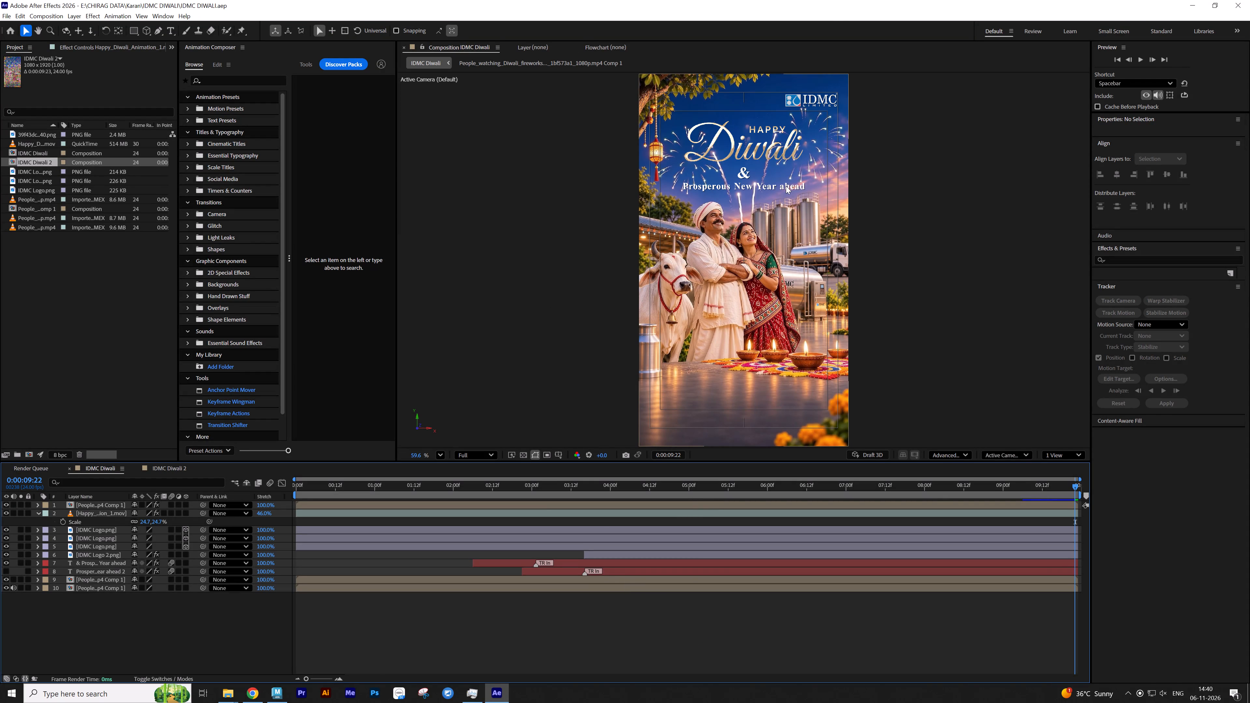
Capitalise the first letter of "ahead" in the greeting text so it reads "& Prosperous New Year Ahead".
{"action": "left_click", "coordinate": [786, 186]}
{"action": "double_click", "coordinate": [596, 560]}
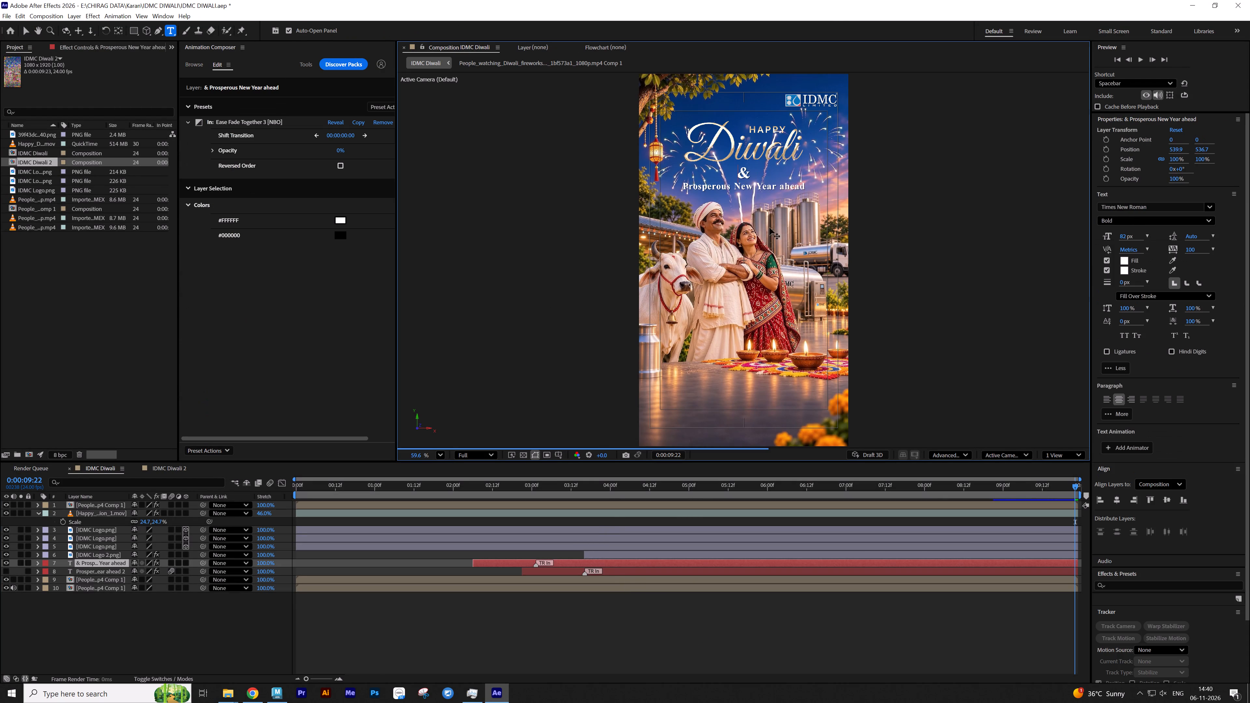
{"action": "left_click_drag", "start_coordinate": [783, 186], "coordinate": [779, 187]}
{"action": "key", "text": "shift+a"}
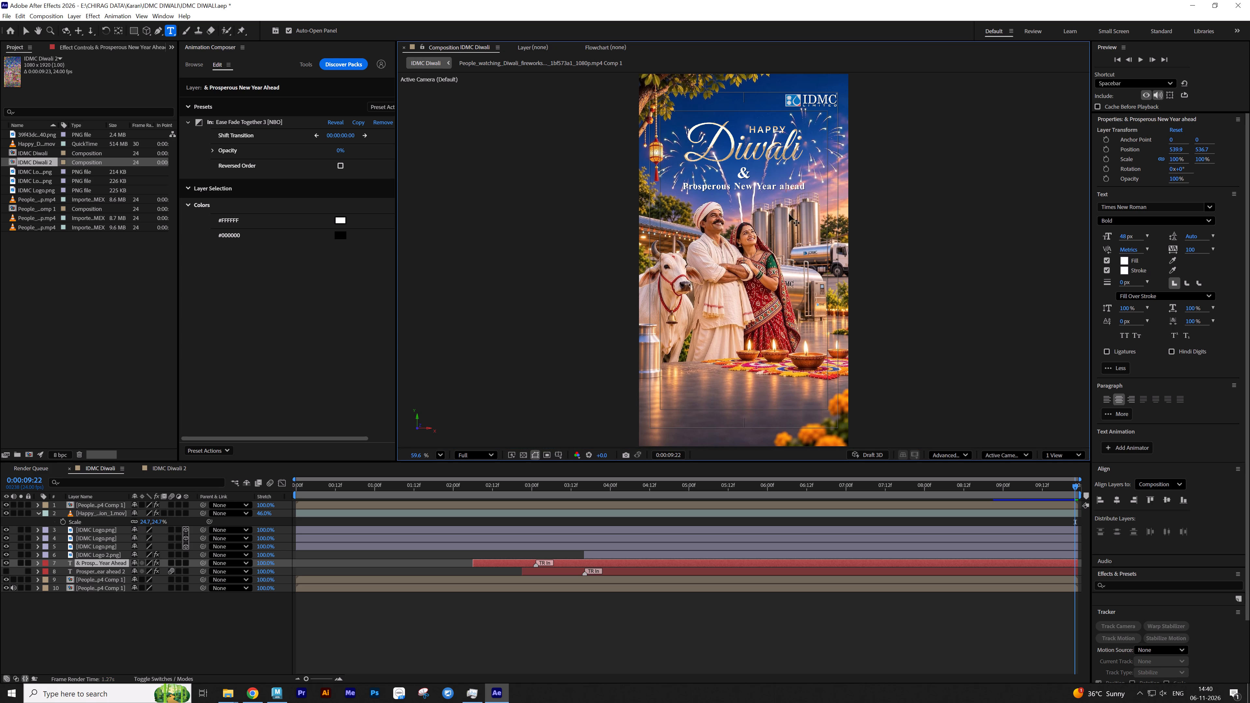
Finish editing the greeting text, return to the Selection tool and save the project.
{"action": "left_click", "coordinate": [603, 635]}
{"action": "key", "text": "v"}
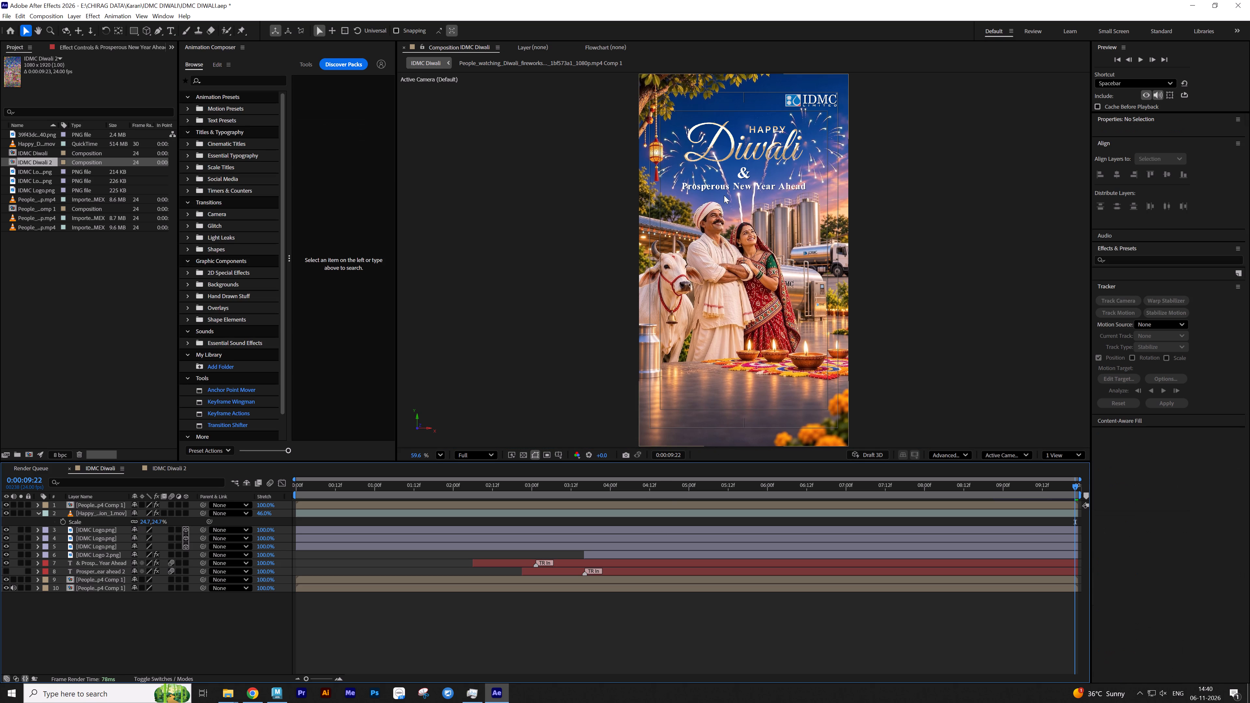
{"action": "key", "text": "ctrl+s"}
Add the IDMC Diwali composition to the render queue as a video.
{"action": "key", "text": "ctrl+m"}
{"action": "left_click", "coordinate": [63, 554]}
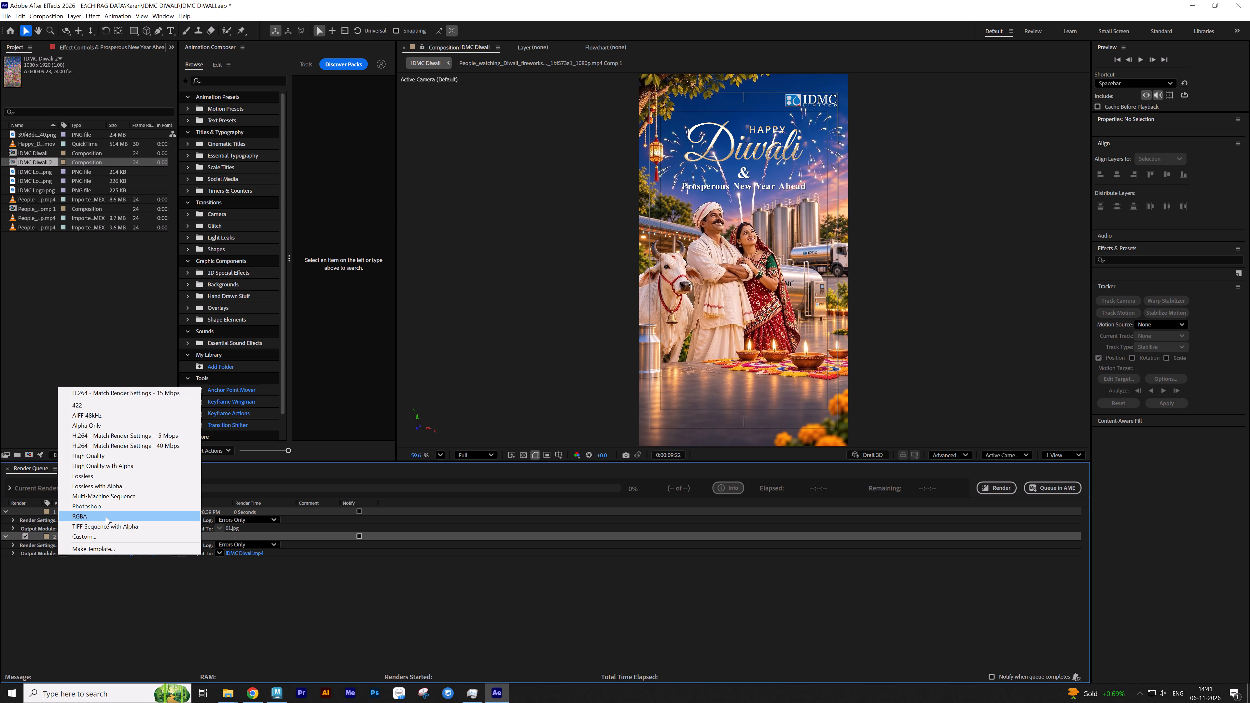
{"action": "left_click", "coordinate": [165, 611]}
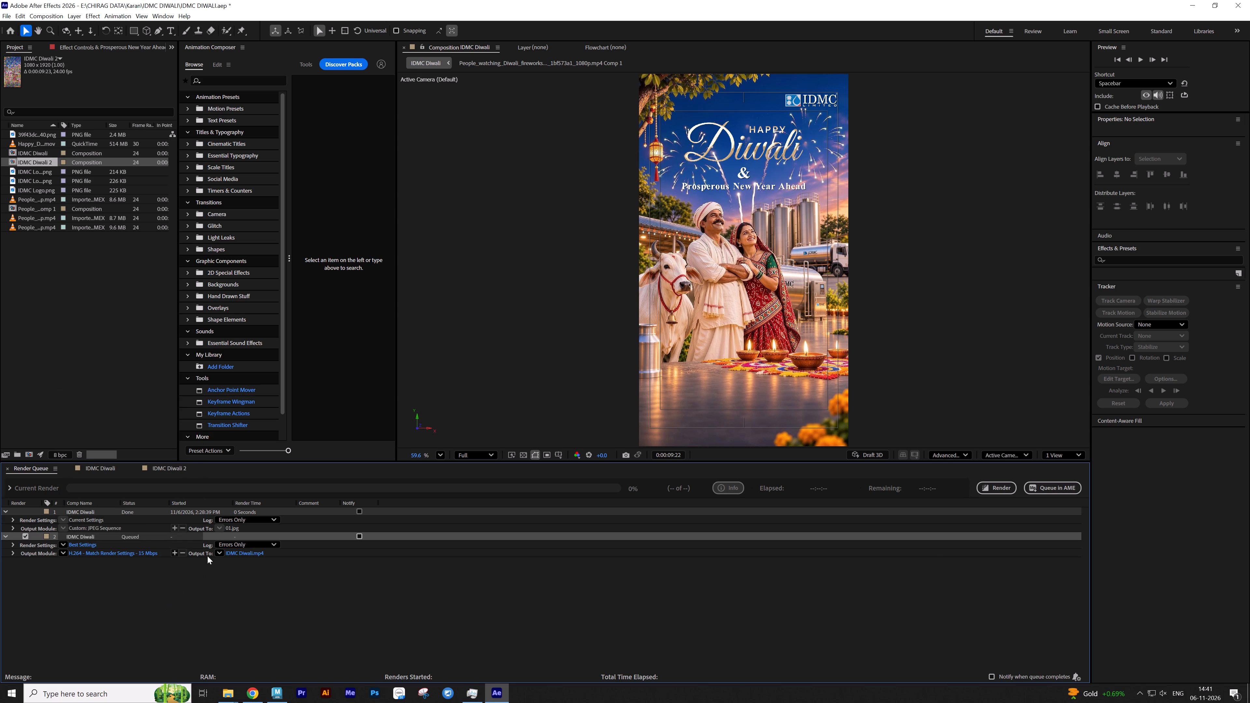
Remove the finished 01.jpg item from the render queue.
{"action": "left_click", "coordinate": [93, 511]}
{"action": "key", "text": "Delete"}
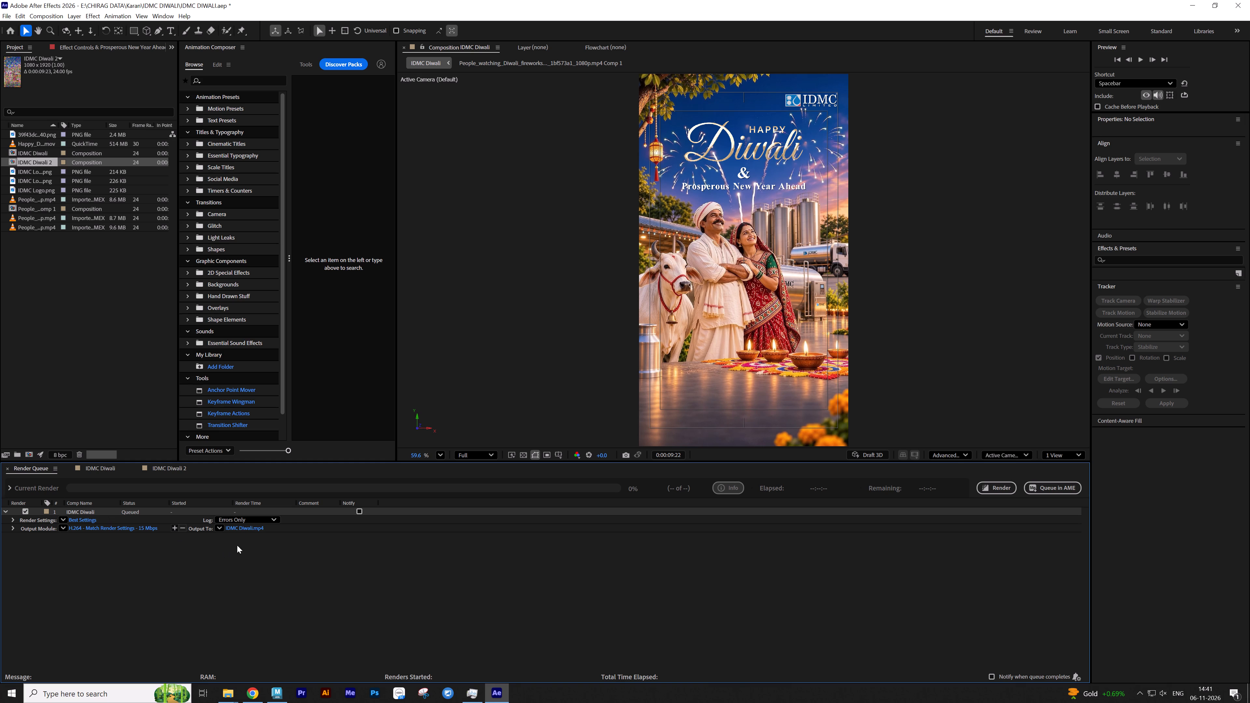
Point the queued IDMC Diwali video's output destination to the CHIRAG DATA > Karan > IDMC DIWALI folder on New Volume (E:).
{"action": "left_click", "coordinate": [247, 528]}
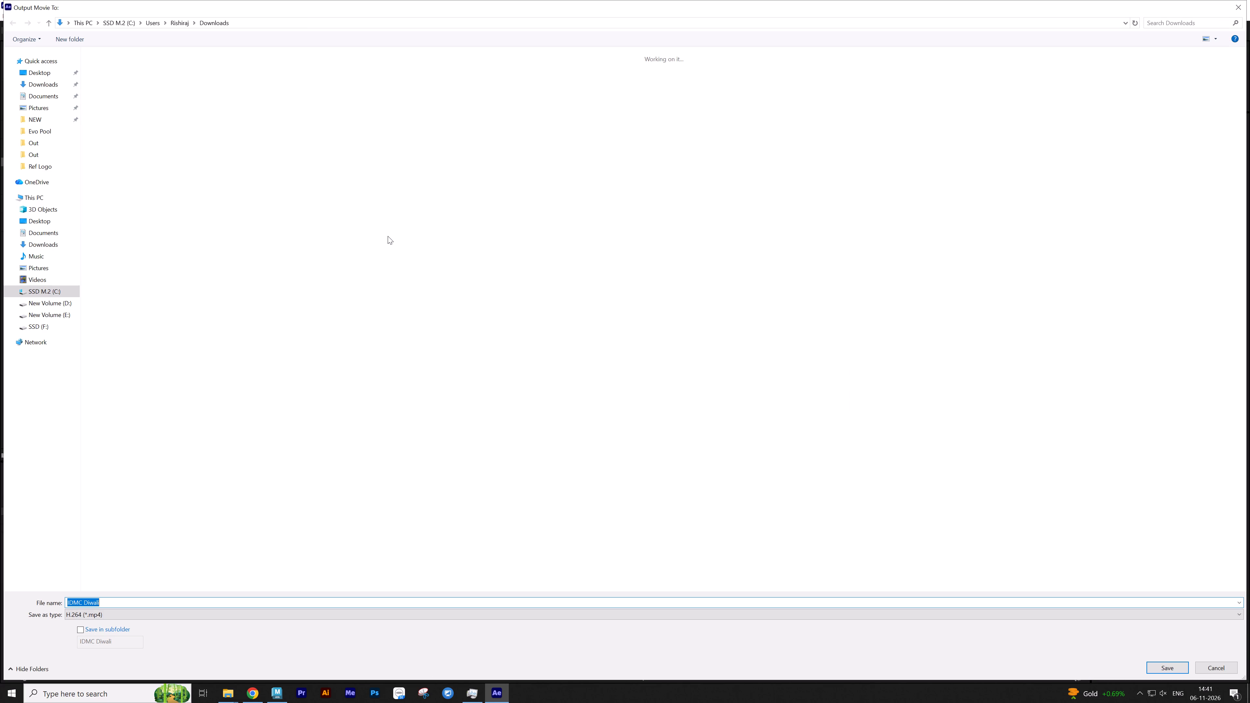
{"action": "left_click", "coordinate": [337, 207]}
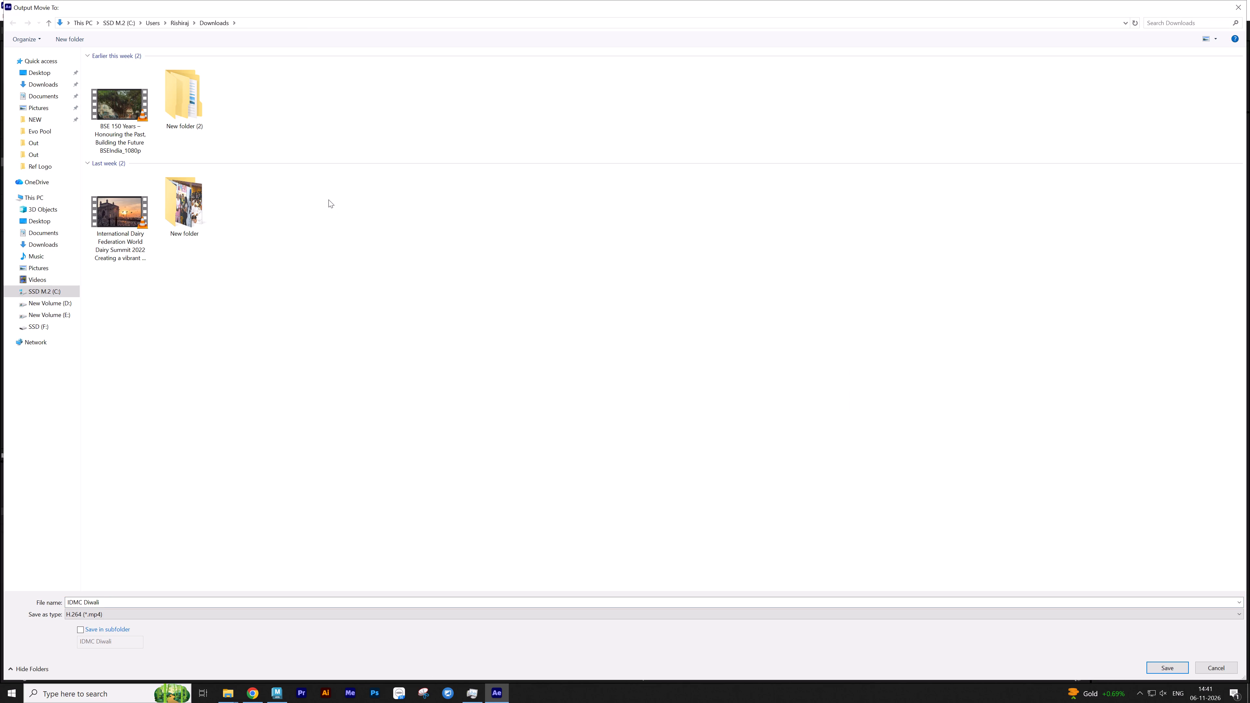
{"action": "left_click", "coordinate": [327, 195]}
{"action": "left_click", "coordinate": [50, 204]}
{"action": "left_click", "coordinate": [50, 197]}
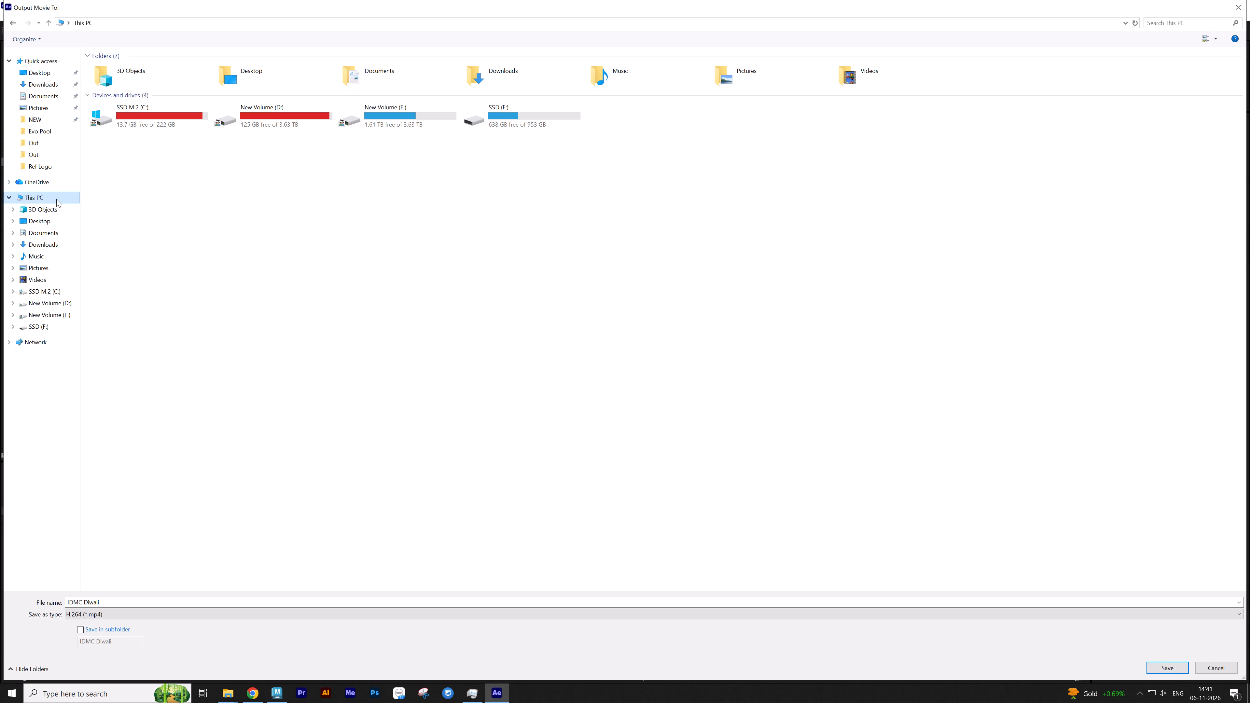
{"action": "left_click", "coordinate": [321, 216]}
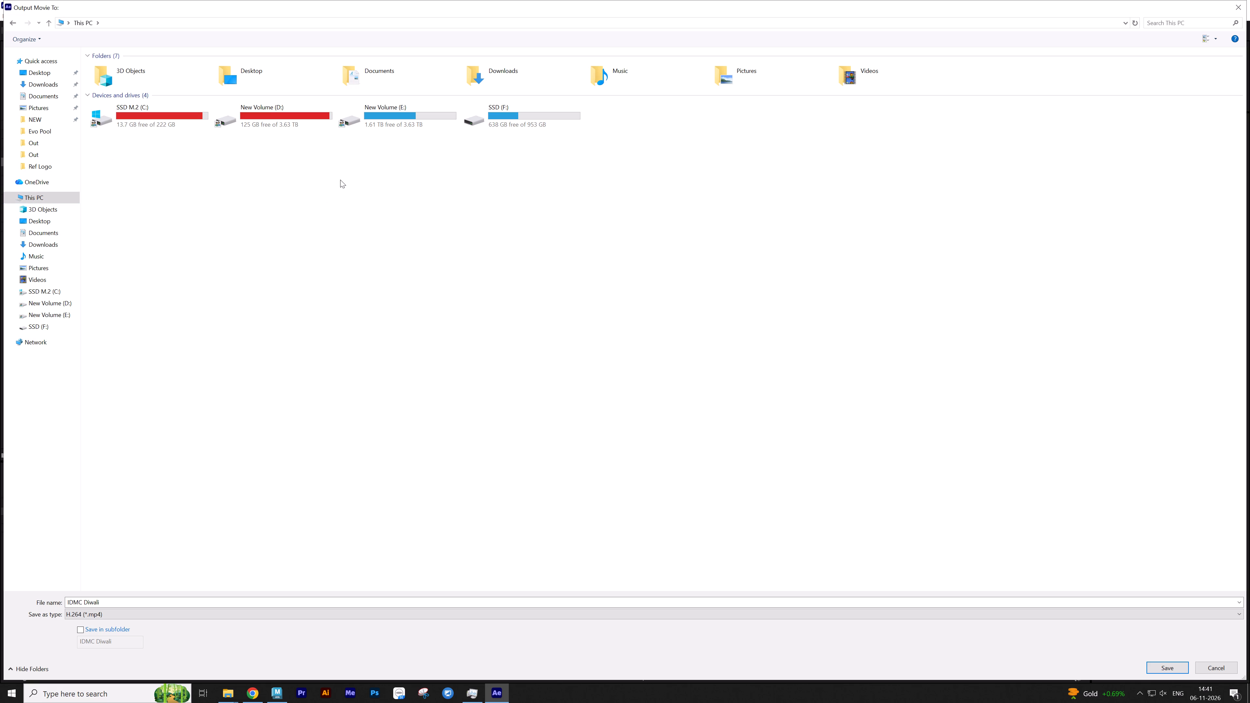
{"action": "left_click", "coordinate": [338, 194]}
{"action": "double_click", "coordinate": [416, 123]}
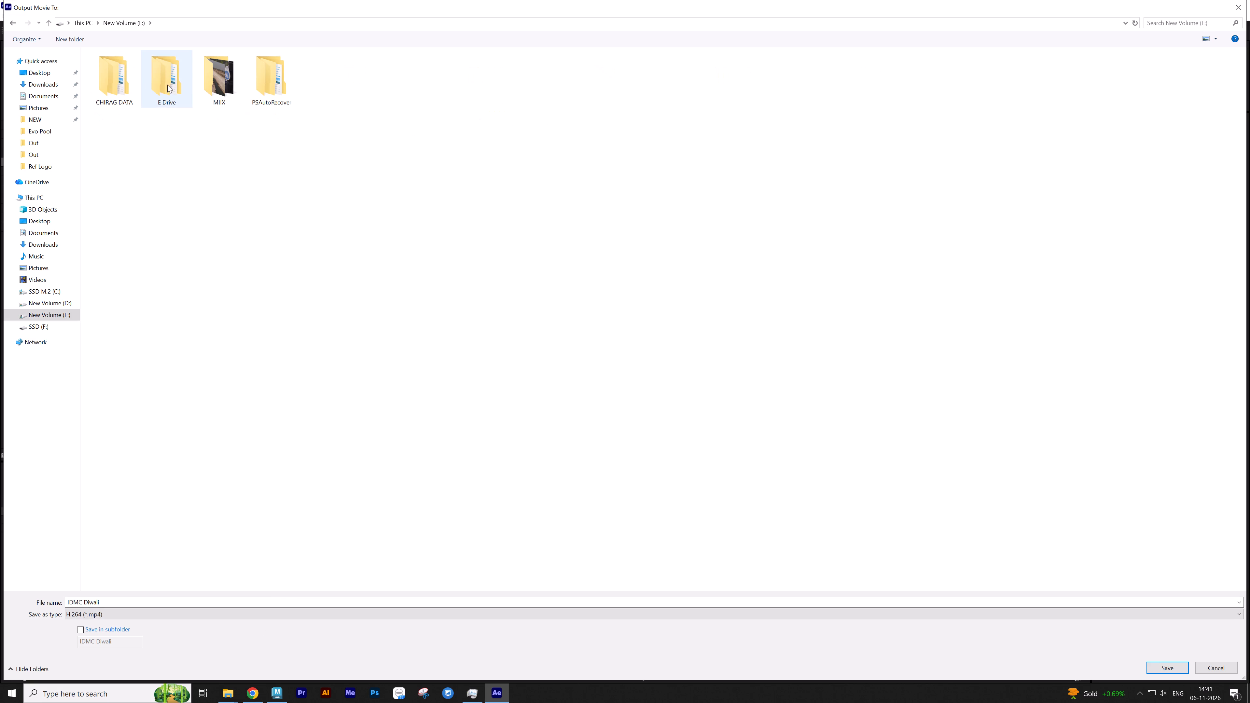
{"action": "double_click", "coordinate": [130, 79]}
{"action": "double_click", "coordinate": [132, 81]}
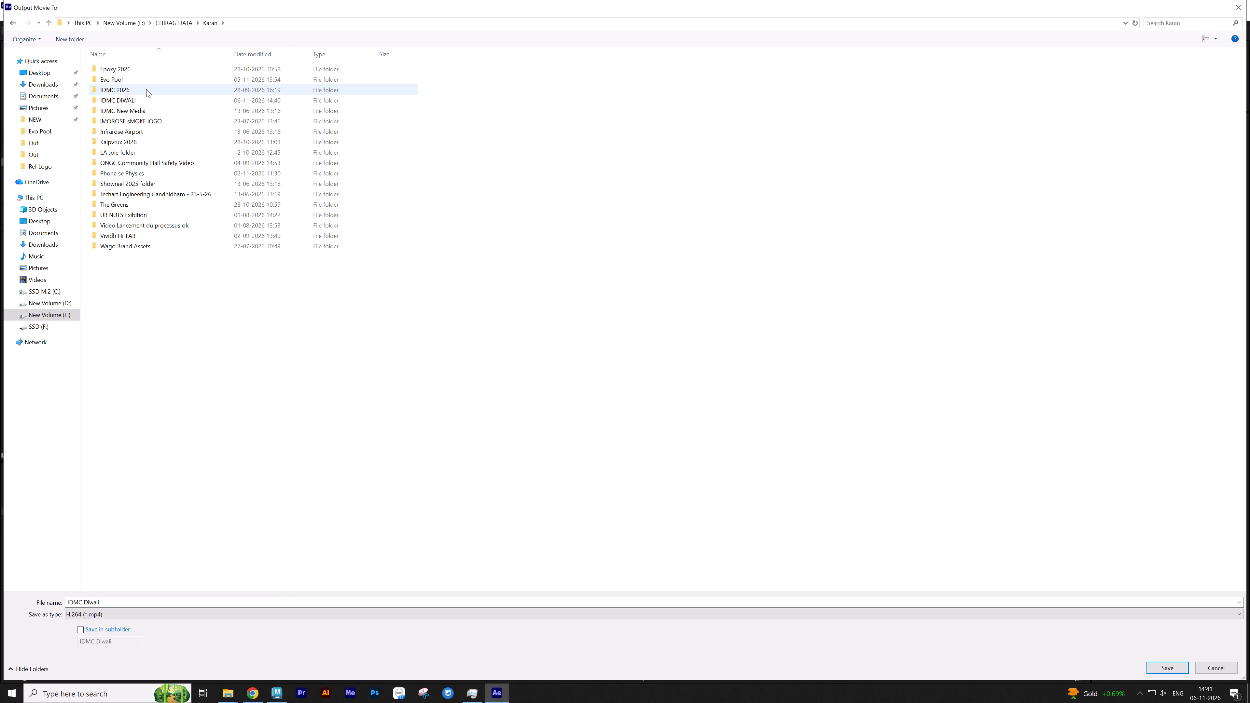
{"action": "double_click", "coordinate": [147, 90]}
{"action": "left_click", "coordinate": [207, 24]}
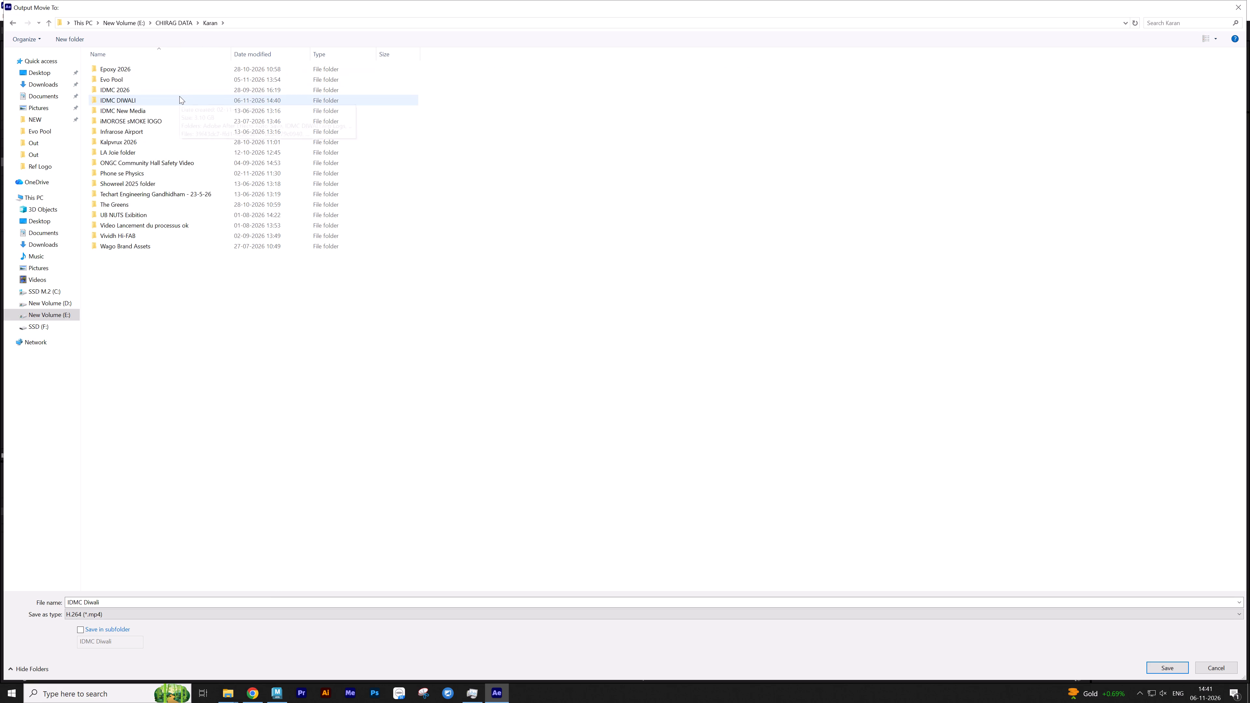
{"action": "double_click", "coordinate": [179, 96]}
{"action": "left_click", "coordinate": [313, 203]}
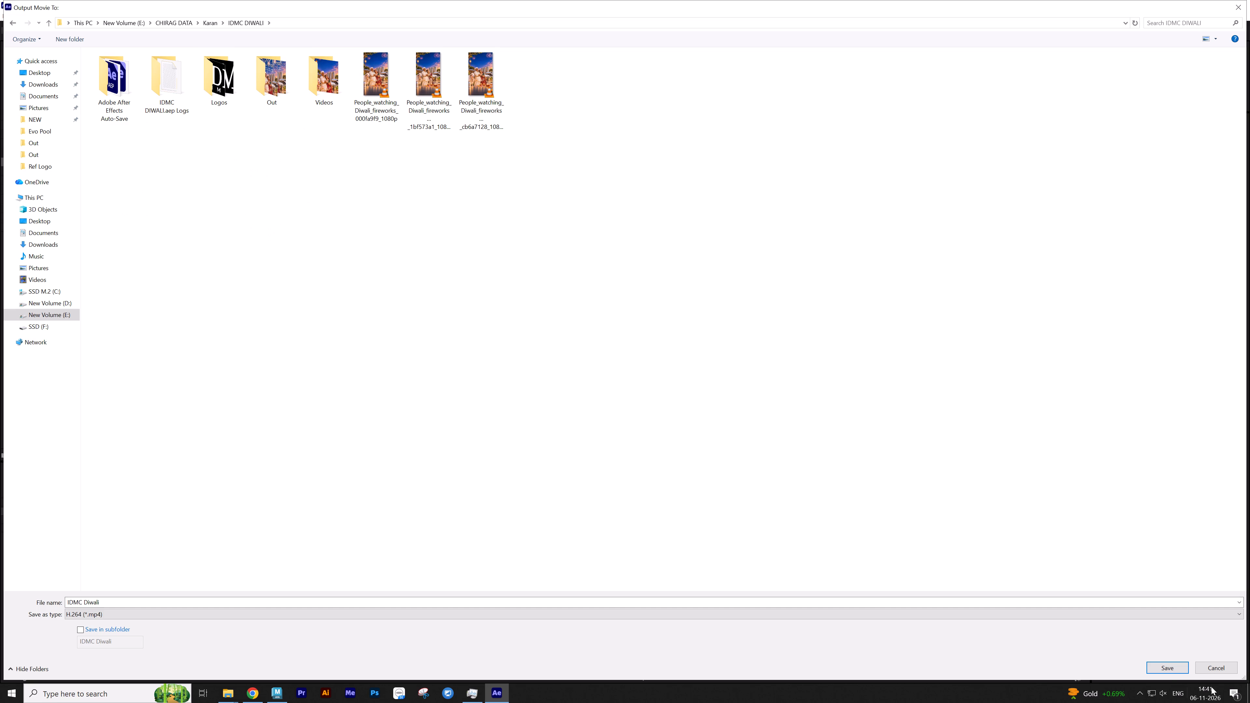
{"action": "left_click", "coordinate": [1210, 688]}
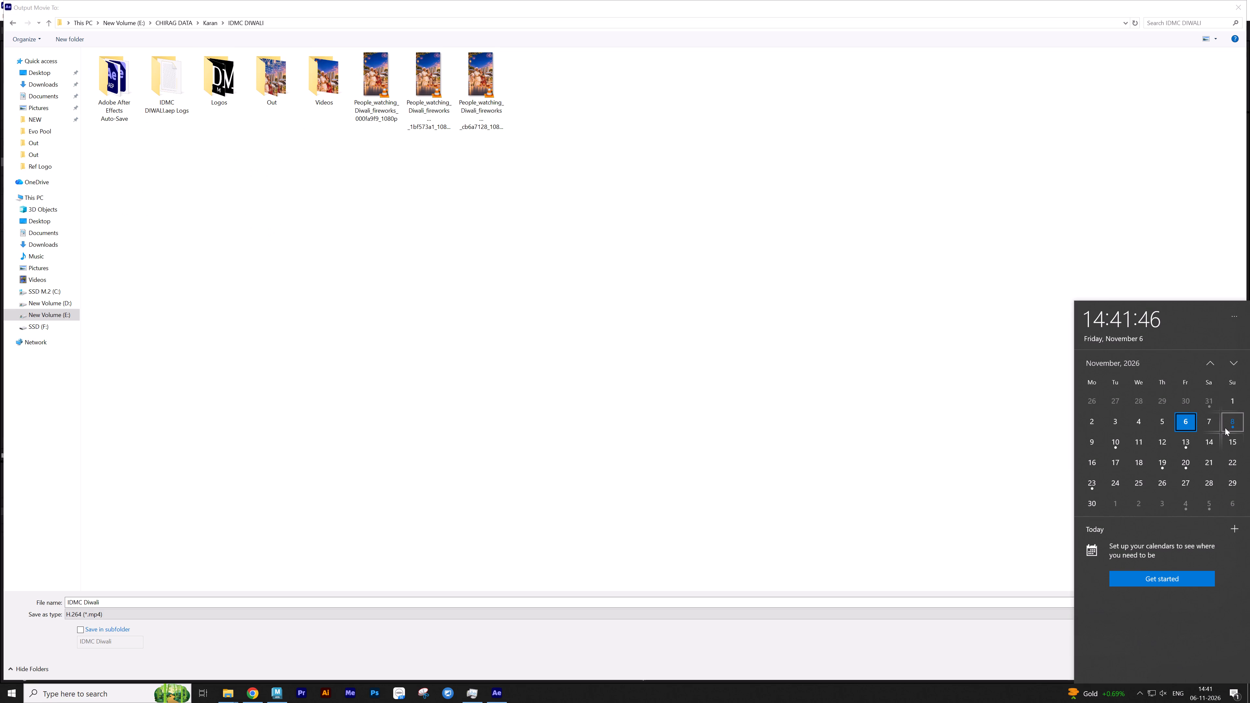
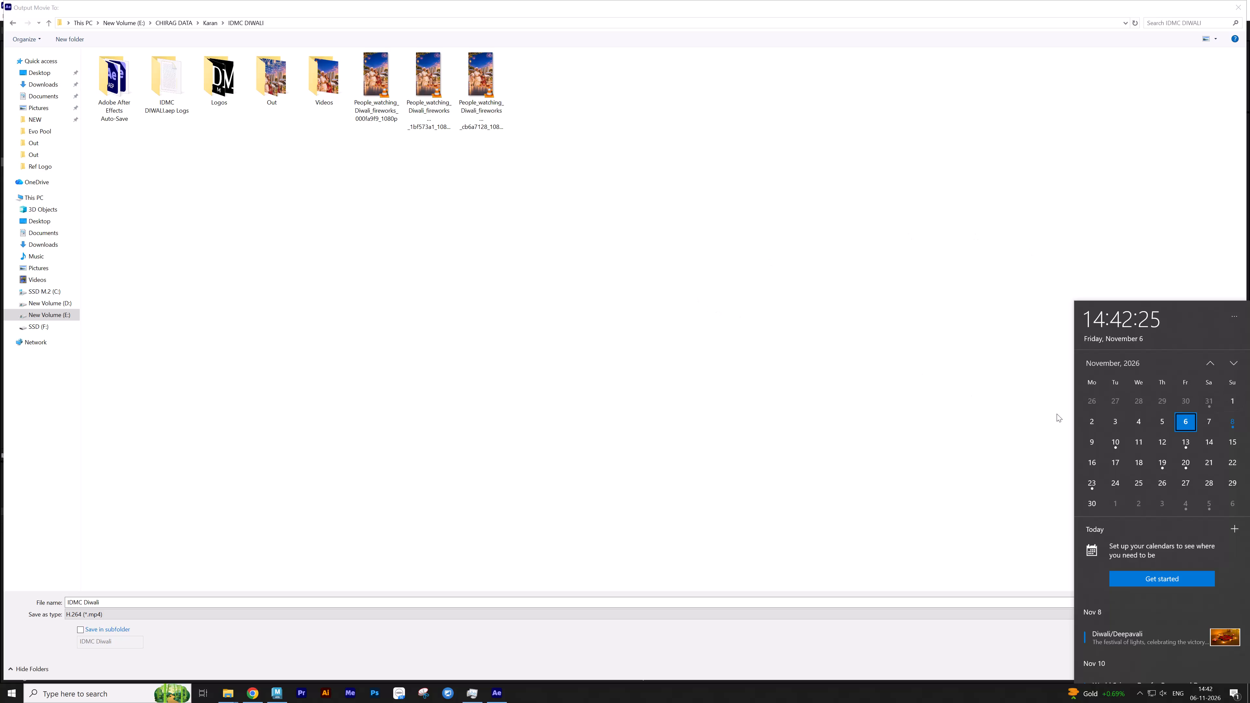
Set the video's output to the Out folder inside IDMC DIWALI, replacing the existing IDMC Diwali_10 Sec.mp4.
{"action": "left_click", "coordinate": [755, 327]}
{"action": "double_click", "coordinate": [267, 102]}
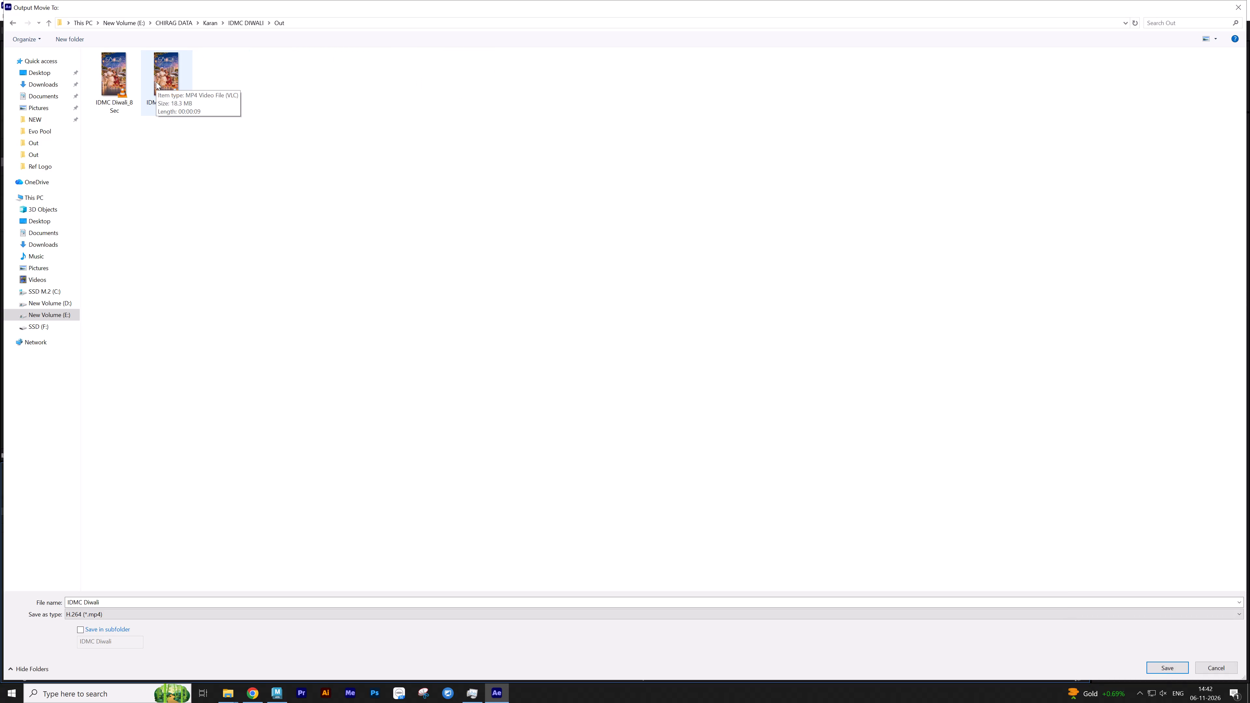
{"action": "double_click", "coordinate": [156, 82]}
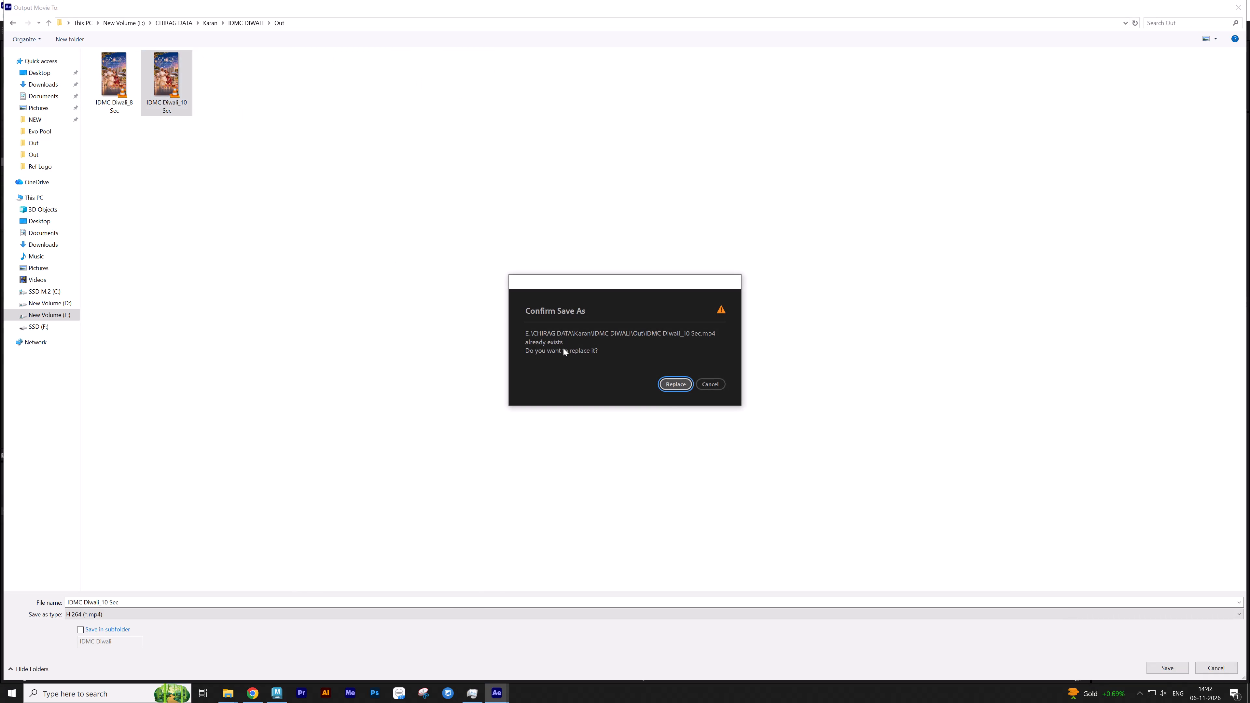
{"action": "left_click", "coordinate": [677, 384]}
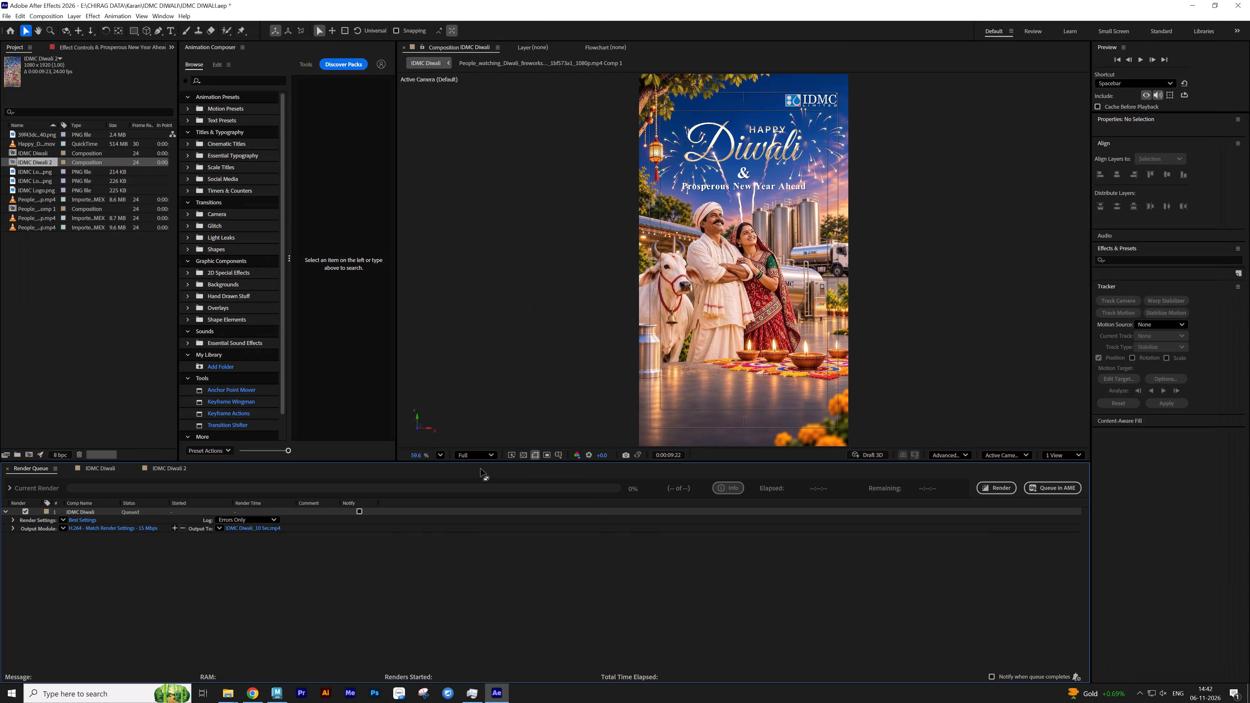
Start rendering the queued IDMC Diwali composition, overwriting the existing output file.
{"action": "left_click", "coordinate": [988, 485]}
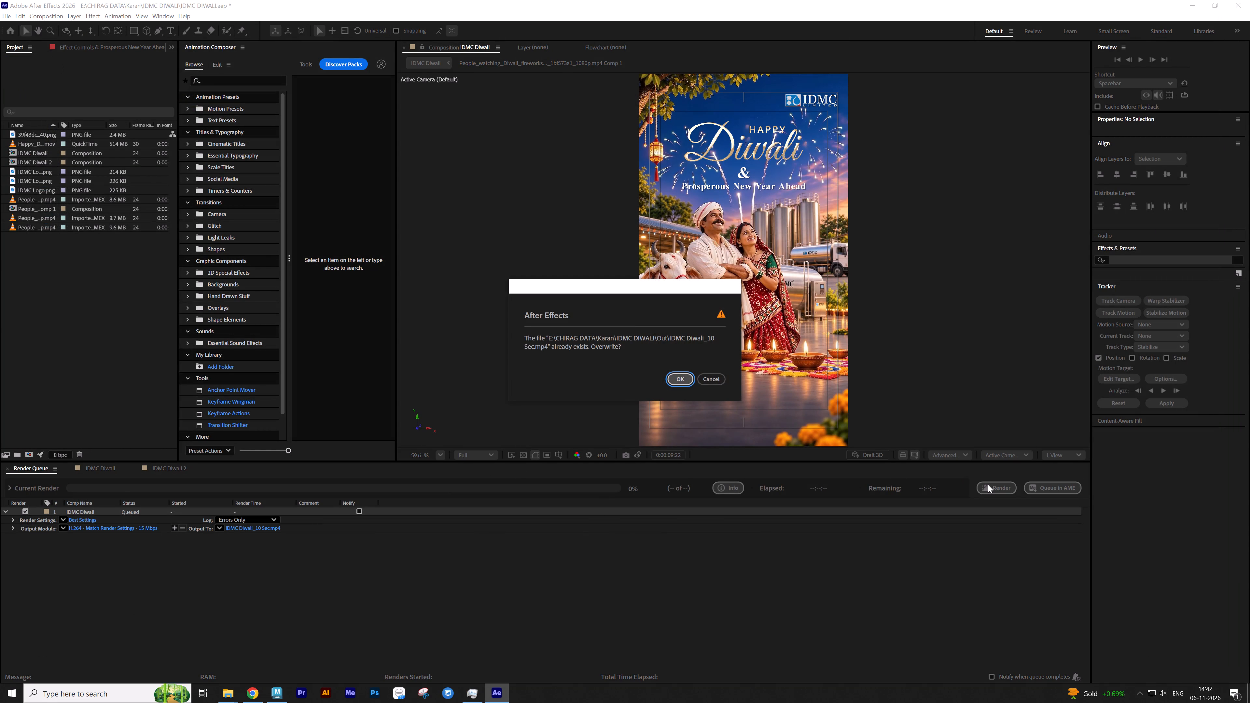
{"action": "left_click", "coordinate": [681, 381]}
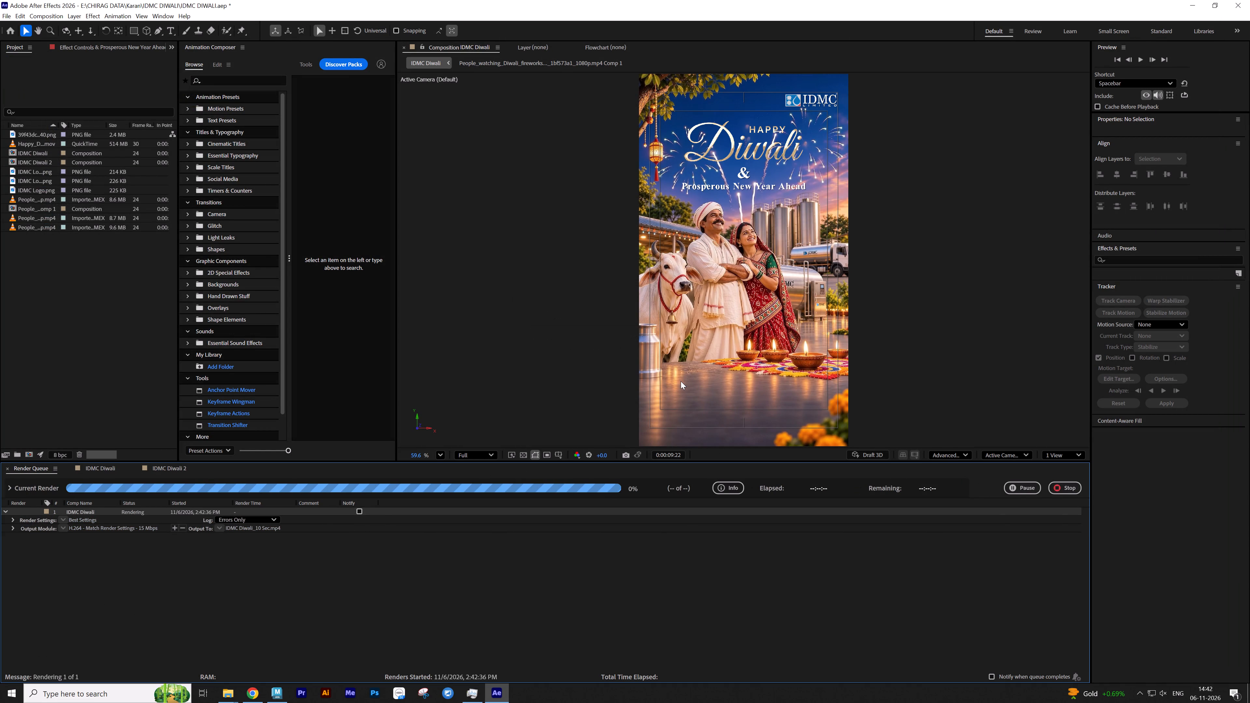
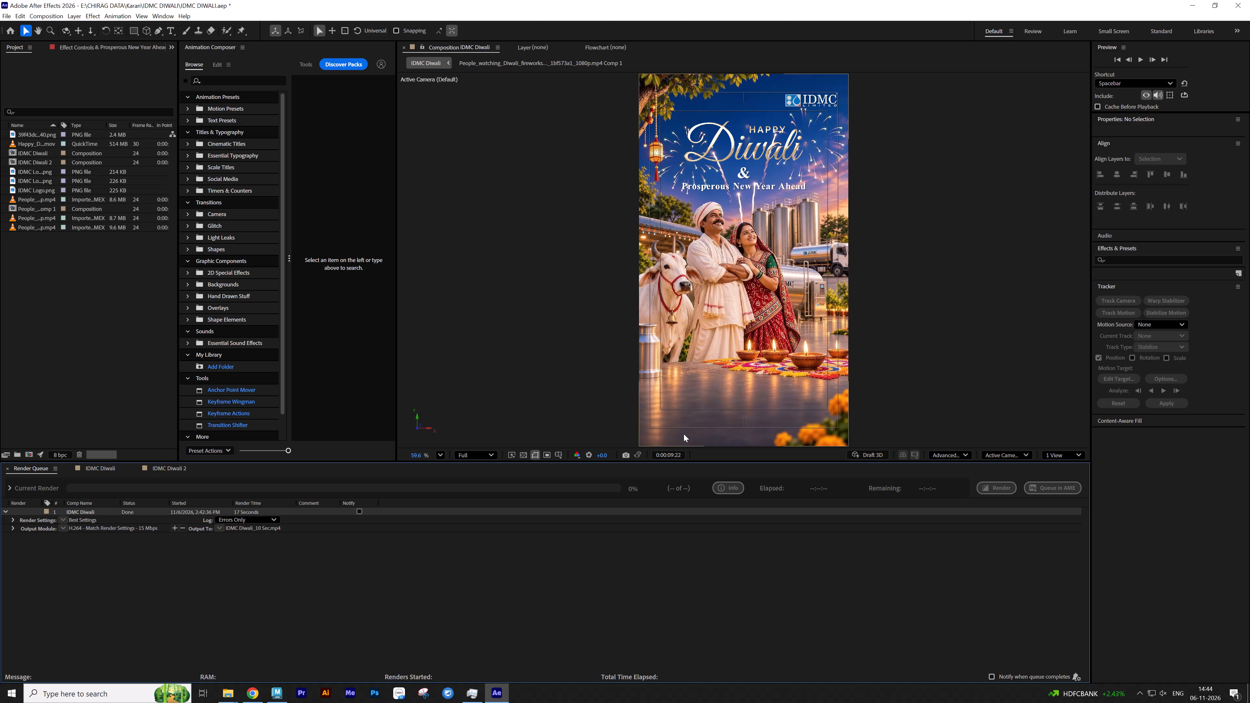
Duplicate the IDMC Diwali composition in the project and open the copy.
{"action": "left_click", "coordinate": [453, 383]}
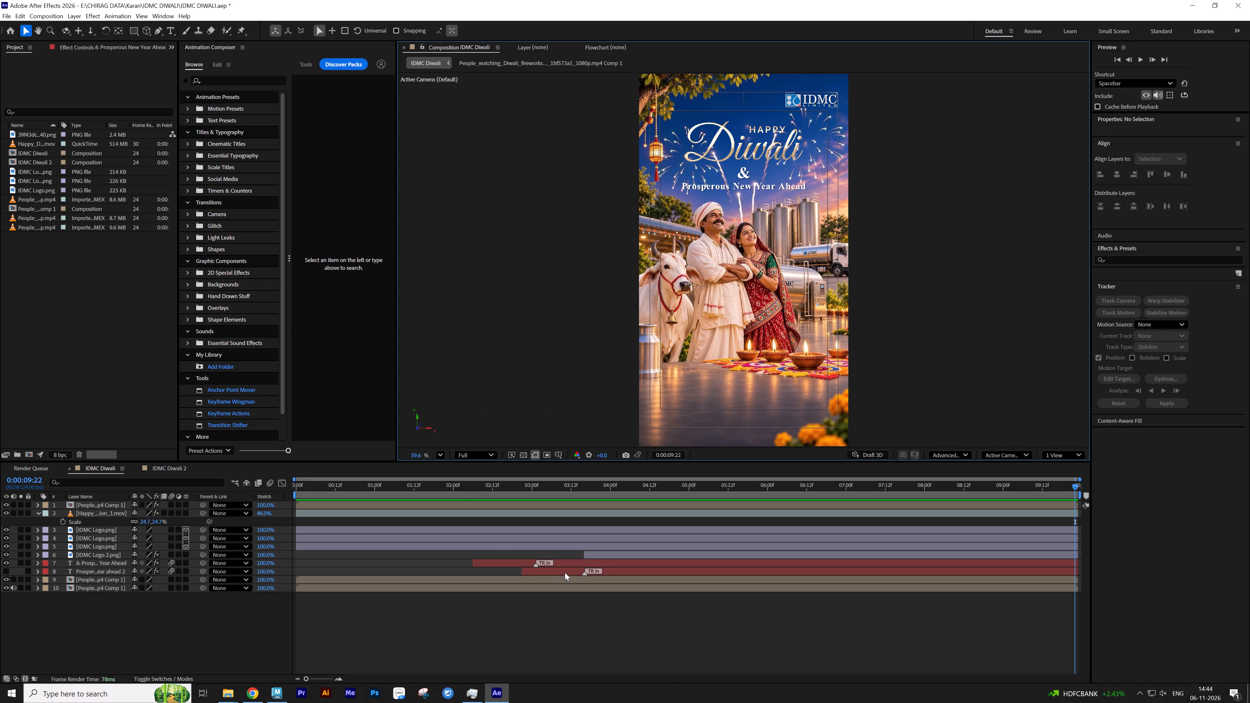
{"action": "right_click", "coordinate": [103, 471]}
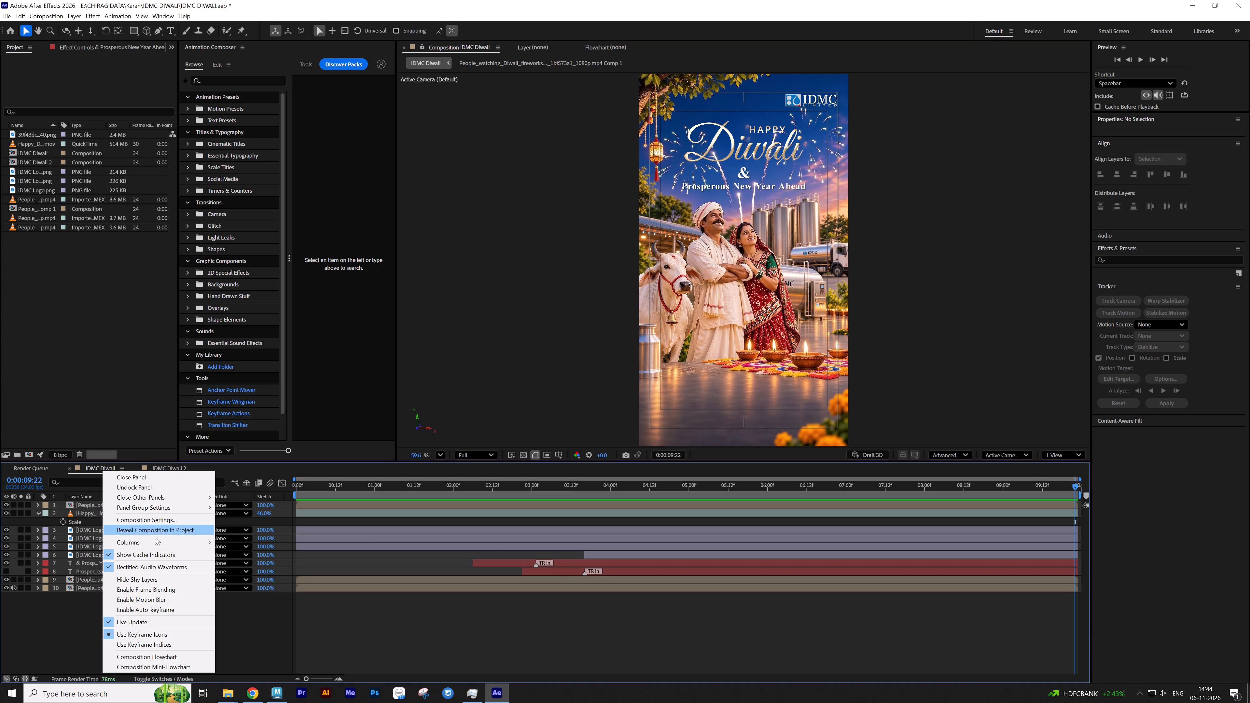
{"action": "left_click", "coordinate": [157, 532]}
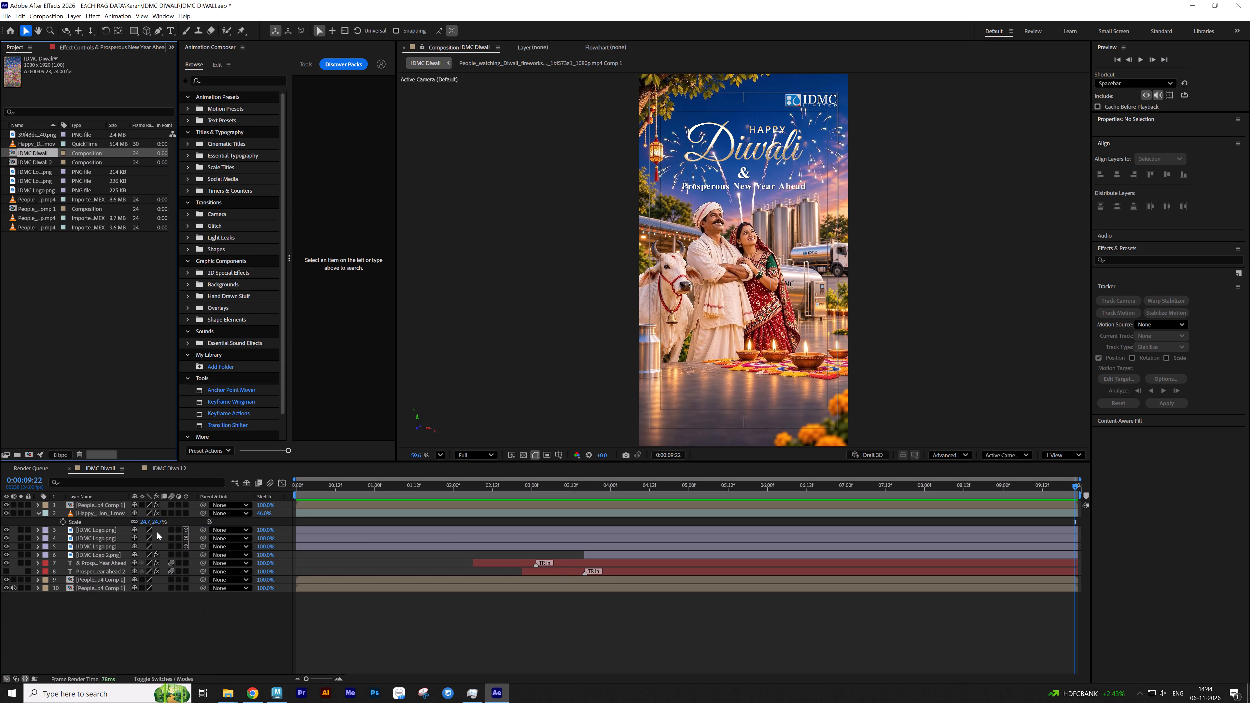
{"action": "key", "text": "ctrl+d"}
{"action": "double_click", "coordinate": [47, 172]}
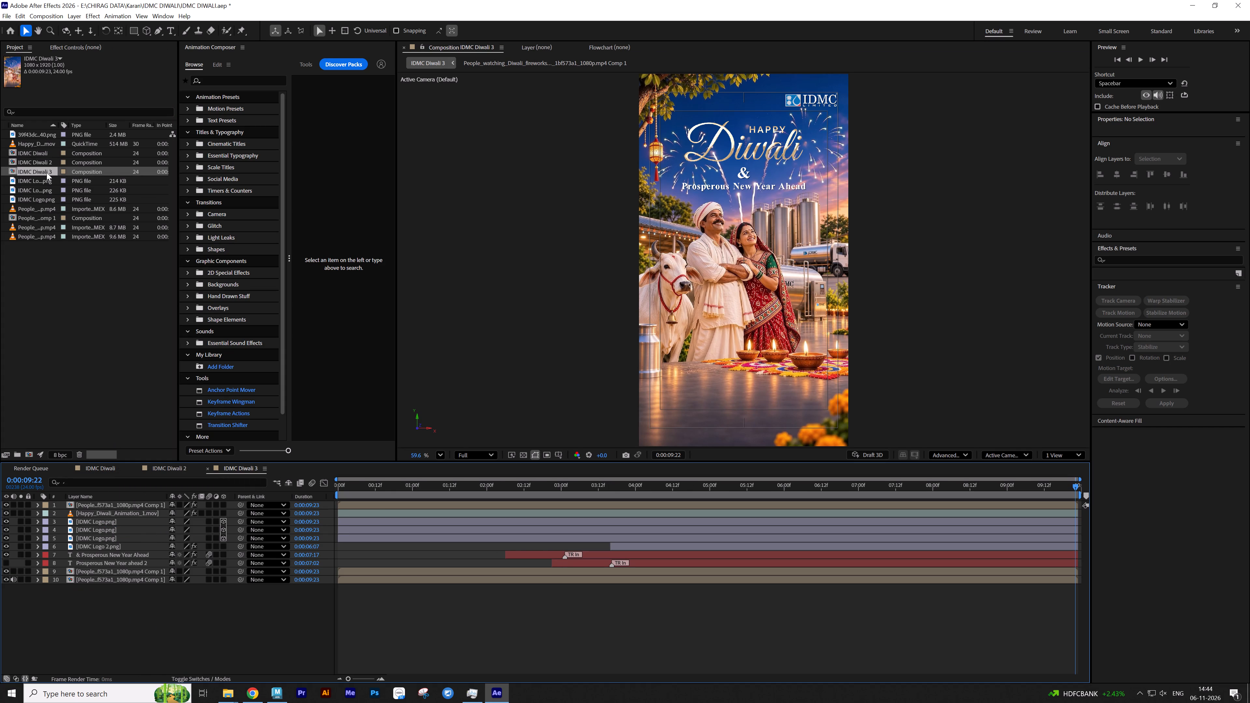
In the duplicated composition, delete the word "Ahead" from the "& Prosperous New Year Ahead" text layer.
{"action": "left_click", "coordinate": [1076, 487]}
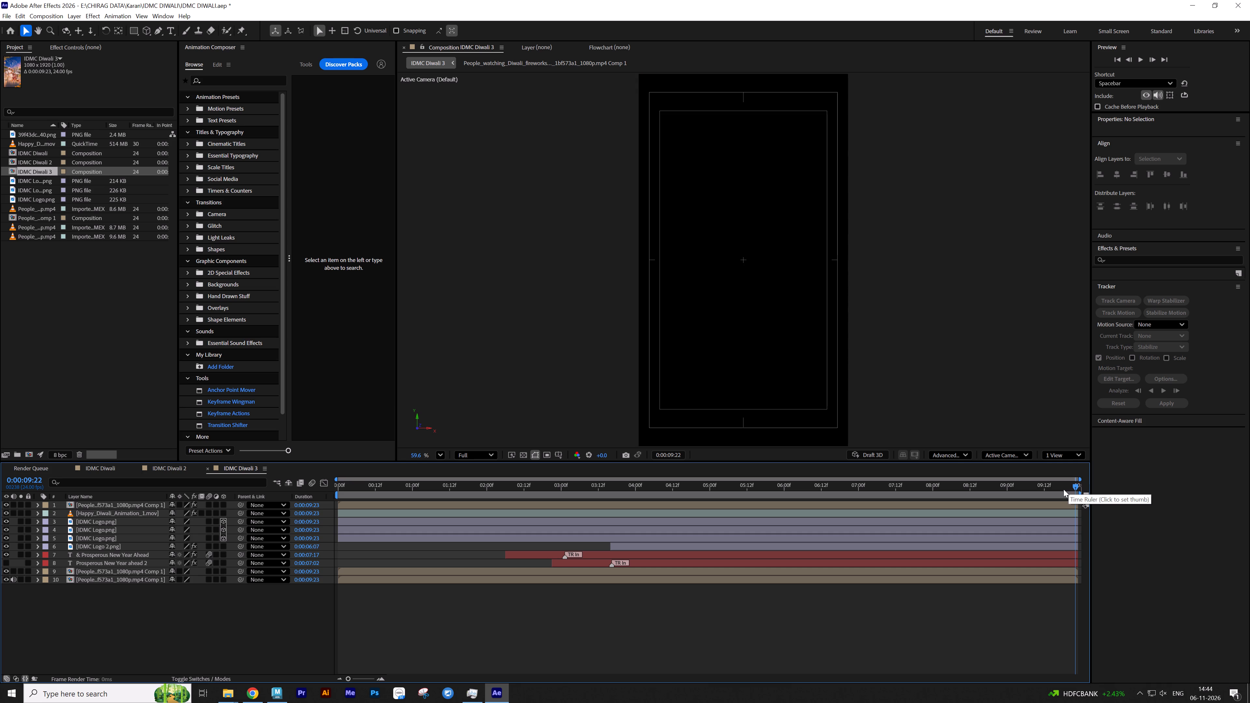
{"action": "left_click", "coordinate": [738, 555]}
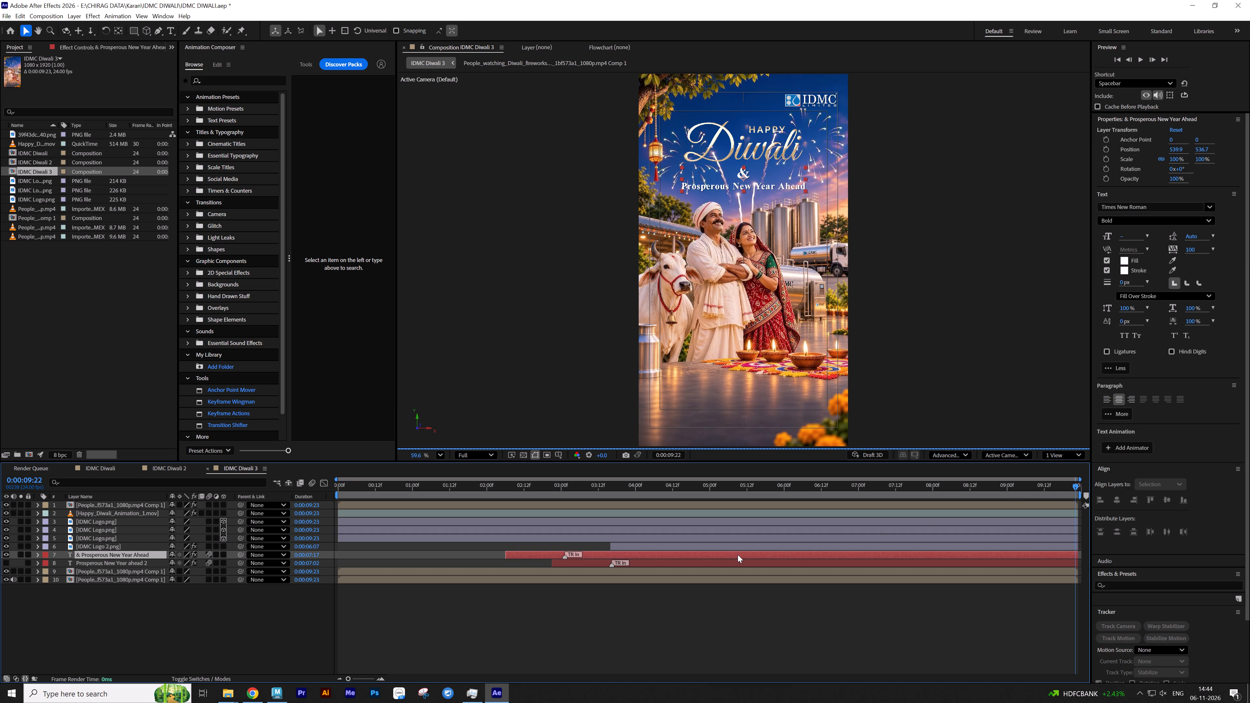
{"action": "left_click", "coordinate": [738, 555]}
{"action": "left_click", "coordinate": [738, 555]}
{"action": "left_click_drag", "start_coordinate": [776, 187], "coordinate": [777, 186]}
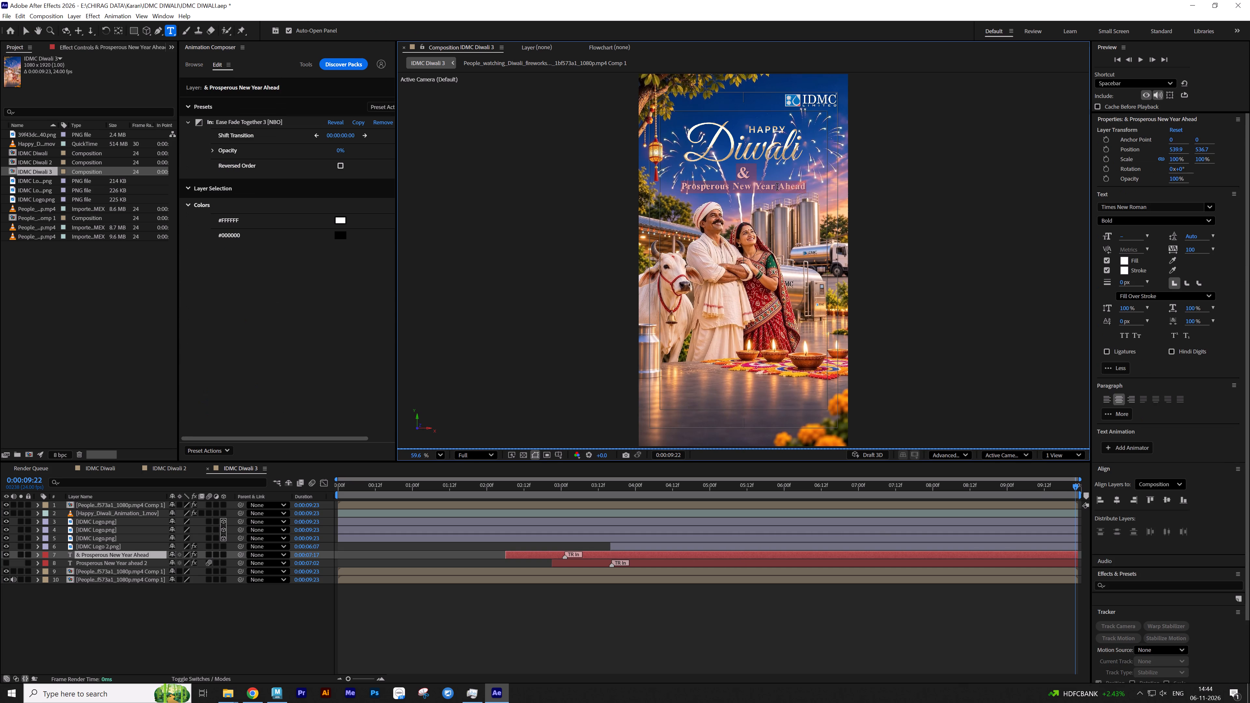
{"action": "left_click_drag", "start_coordinate": [777, 186], "coordinate": [808, 186]}
{"action": "key", "text": "BackSpace"}
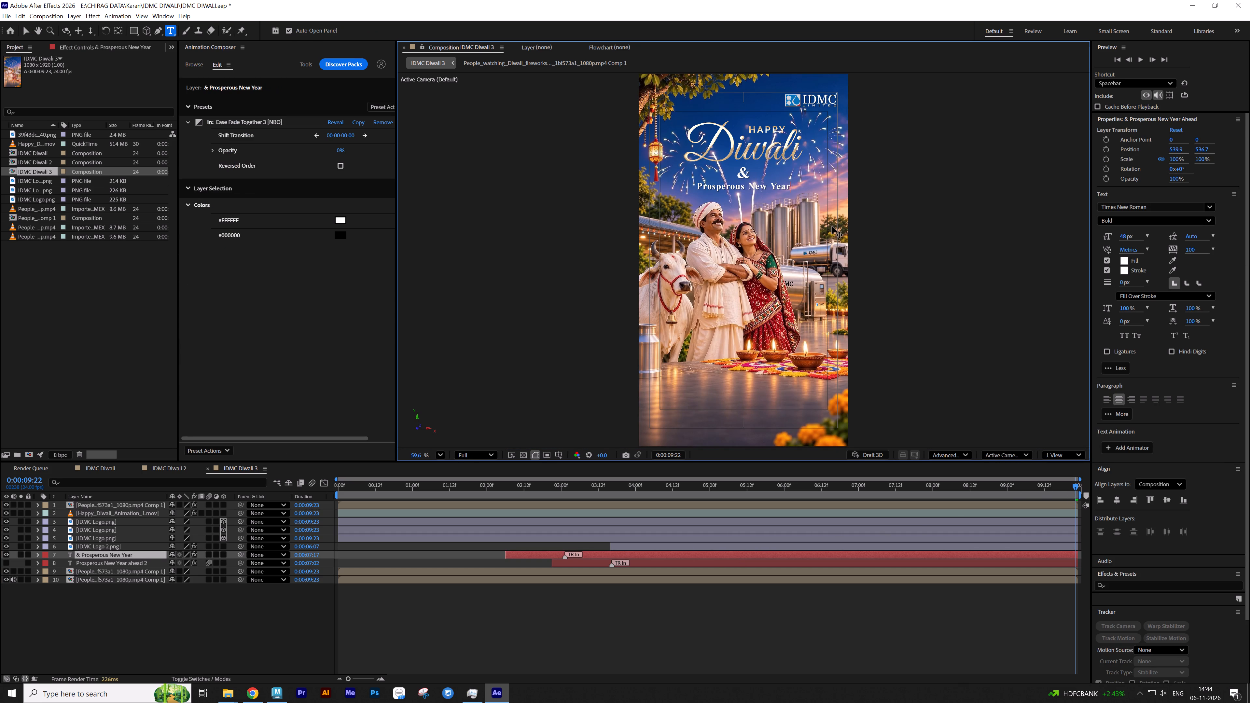
{"action": "key", "text": "Delete"}
{"action": "key", "text": "Delete"}
{"action": "left_click", "coordinate": [659, 618]}
{"action": "key", "text": "v"}
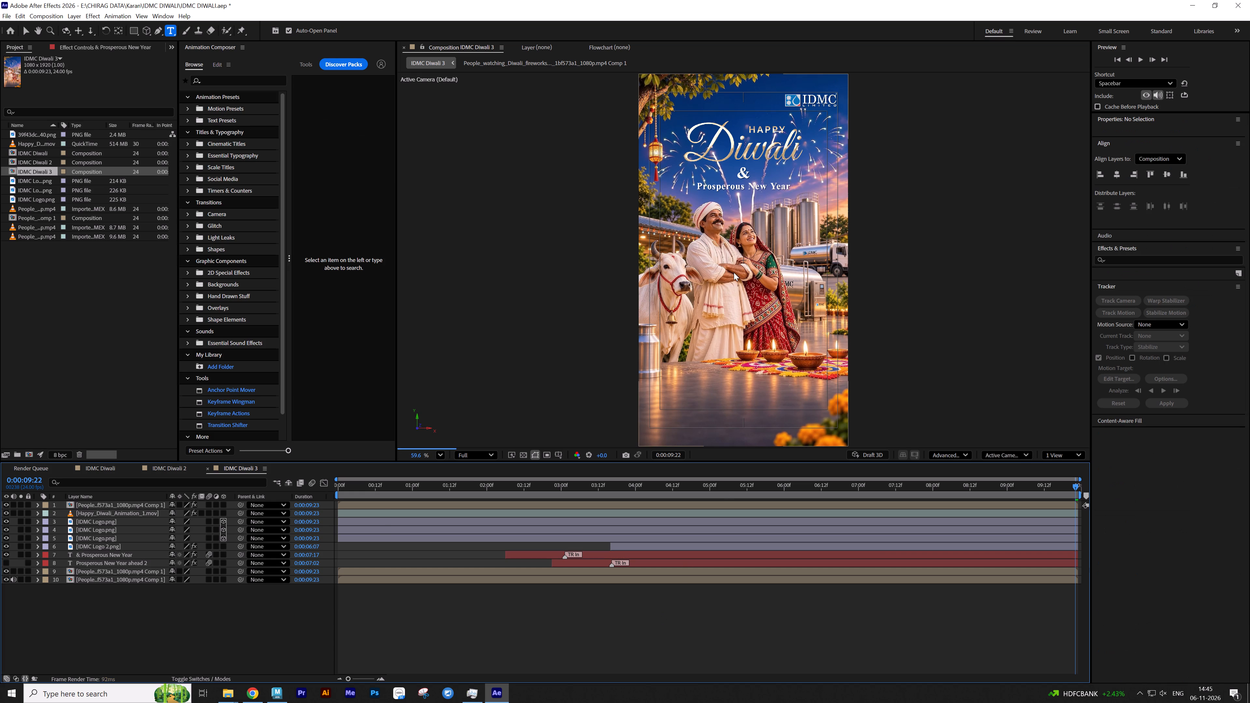
Queue the duplicated composition for rendering, with its output saved in the Out folder as IDMC Diwali_10 Sec_v2.
{"action": "key", "text": "ctrl+m"}
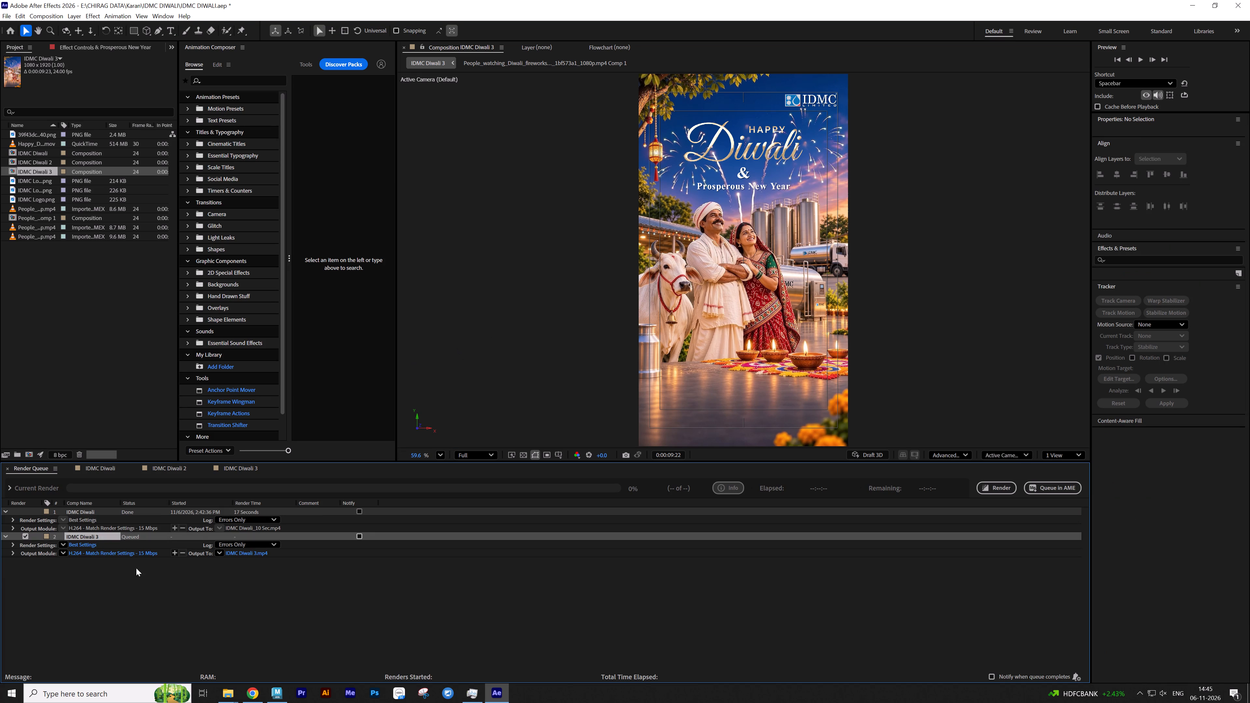
{"action": "left_click", "coordinate": [62, 554]}
{"action": "left_click", "coordinate": [238, 575]}
{"action": "left_click", "coordinate": [255, 554]}
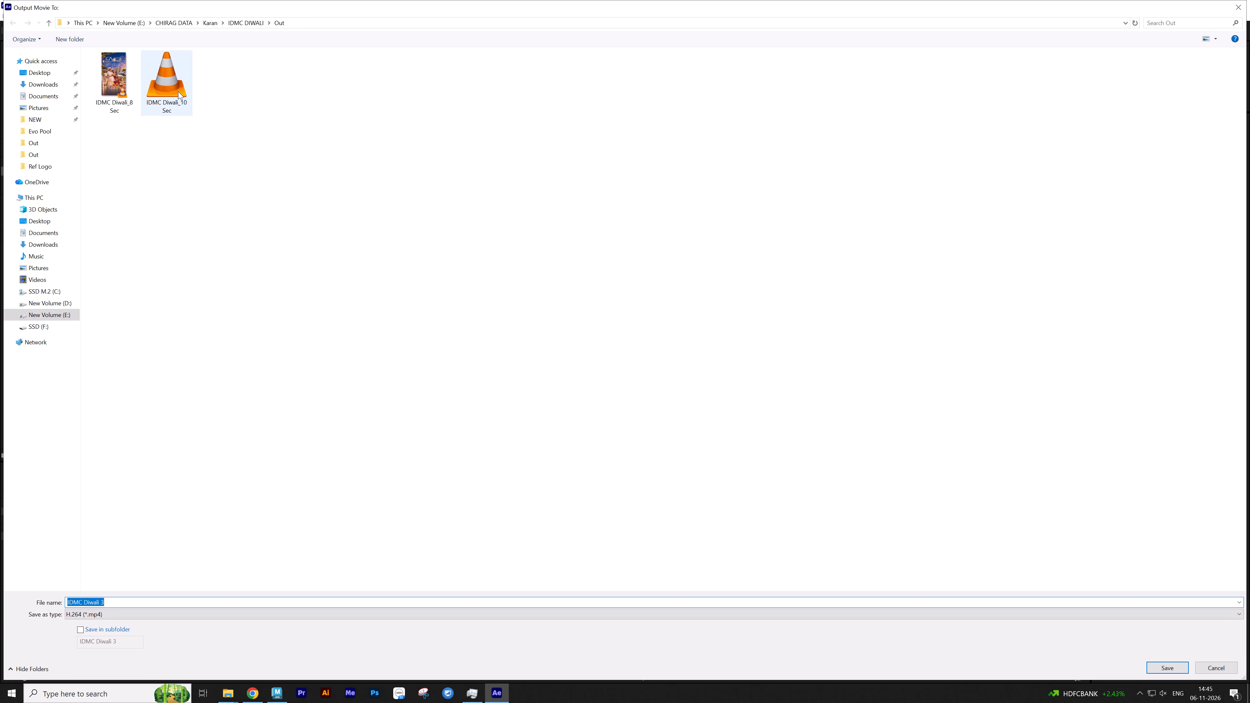
{"action": "left_click", "coordinate": [178, 91]}
{"action": "left_click", "coordinate": [126, 601]}
{"action": "left_click_drag", "start_coordinate": [132, 601], "coordinate": [136, 602]}
{"action": "key", "text": "shift+underscore"}
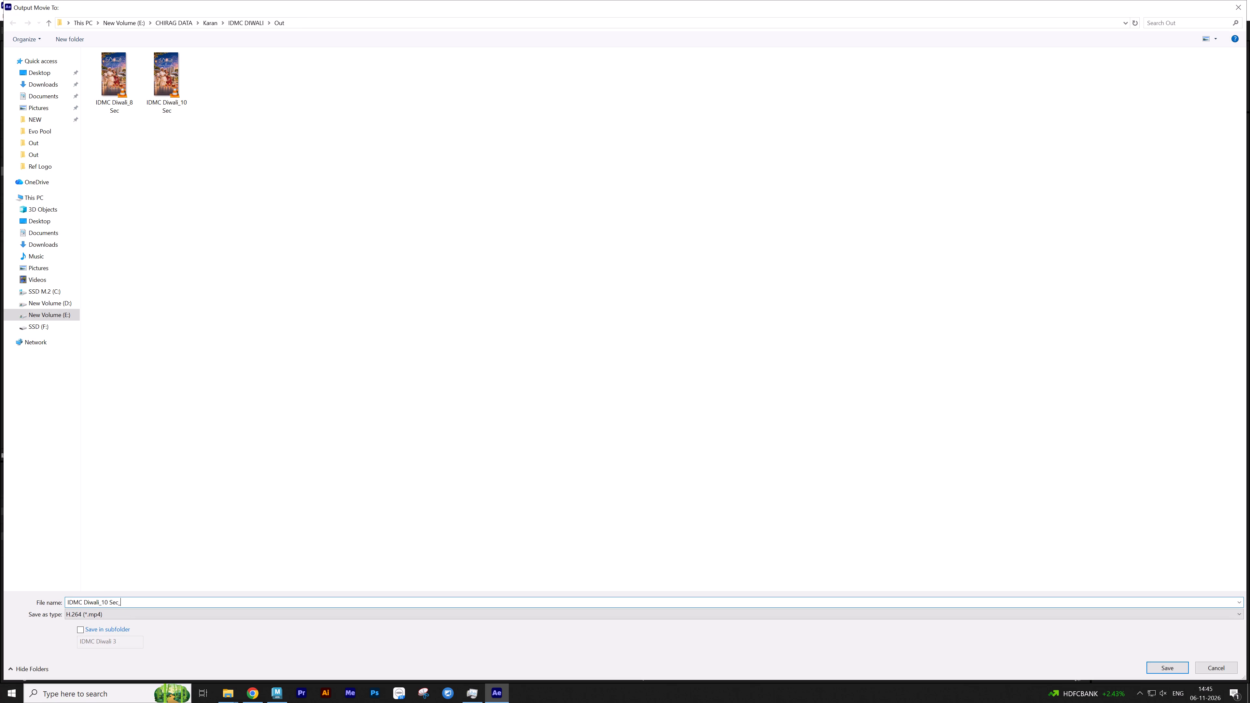
{"action": "key", "text": "v"}
{"action": "key", "text": "2"}
{"action": "left_click", "coordinate": [1160, 667]}
Start rendering the queued duplicate composition.
{"action": "left_click", "coordinate": [1006, 486]}
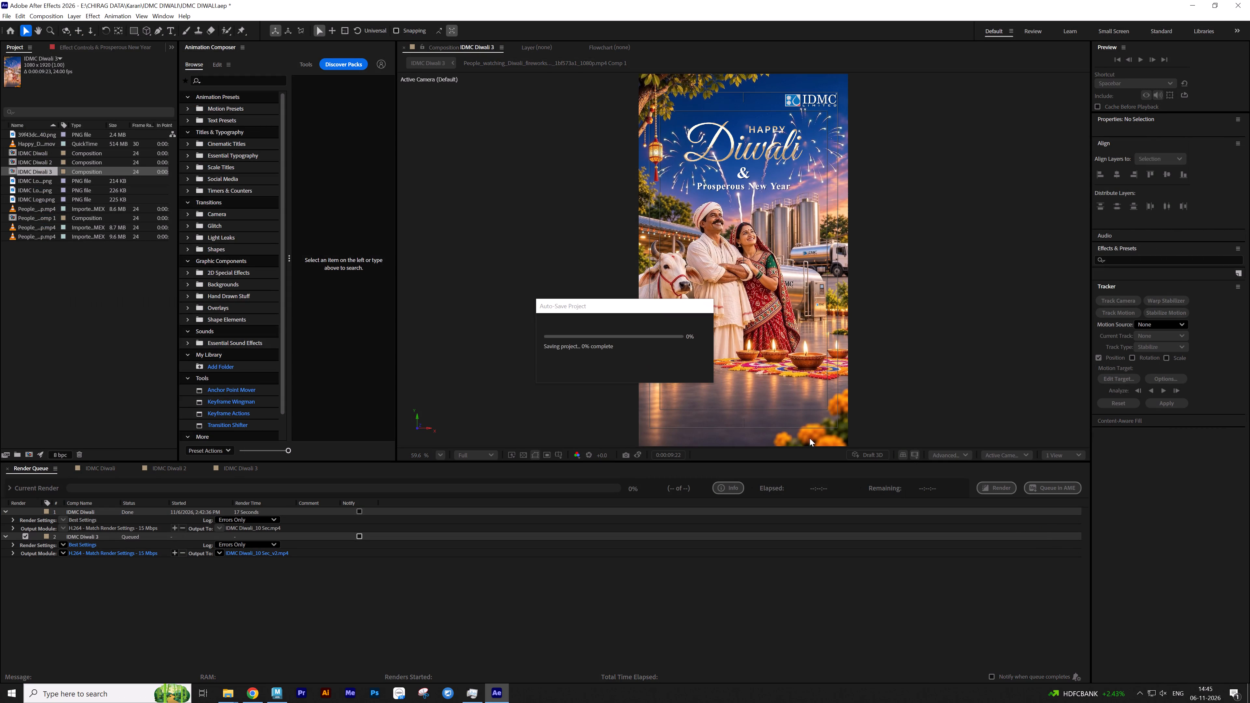
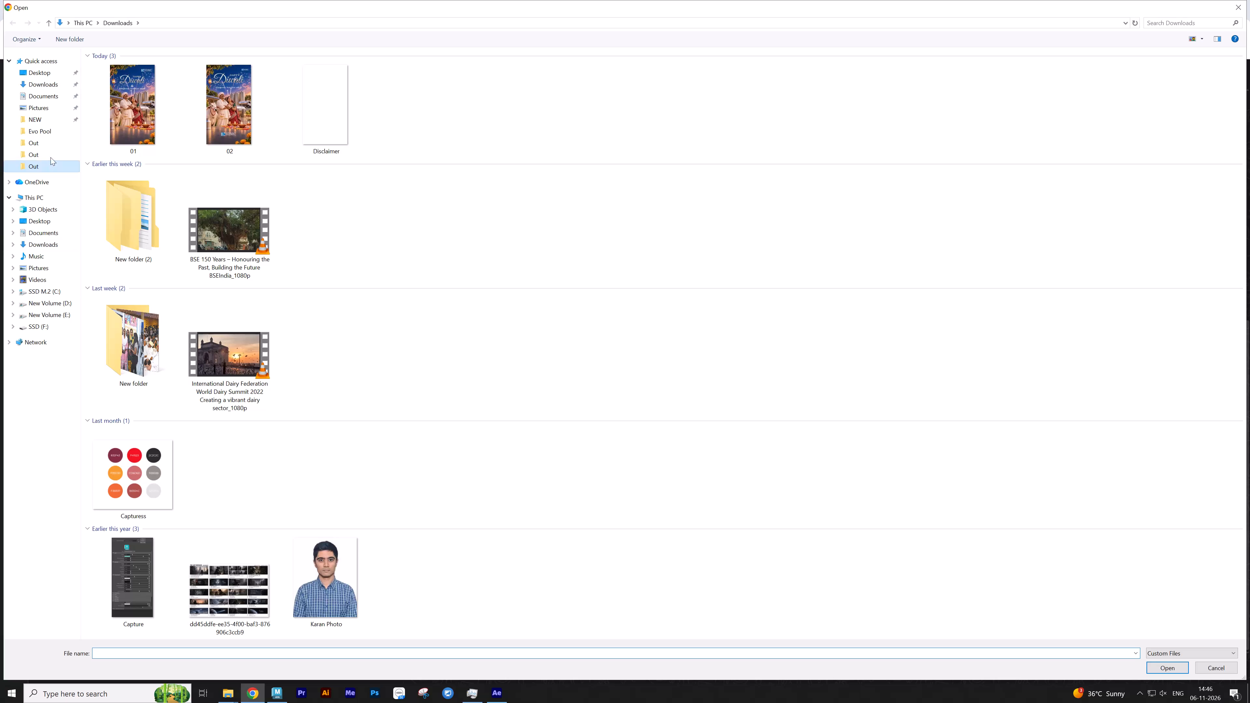
In Chrome's file chooser, open the Out folder inside IDMC DIWALI.
{"action": "left_click", "coordinate": [51, 156]}
{"action": "left_click", "coordinate": [50, 167]}
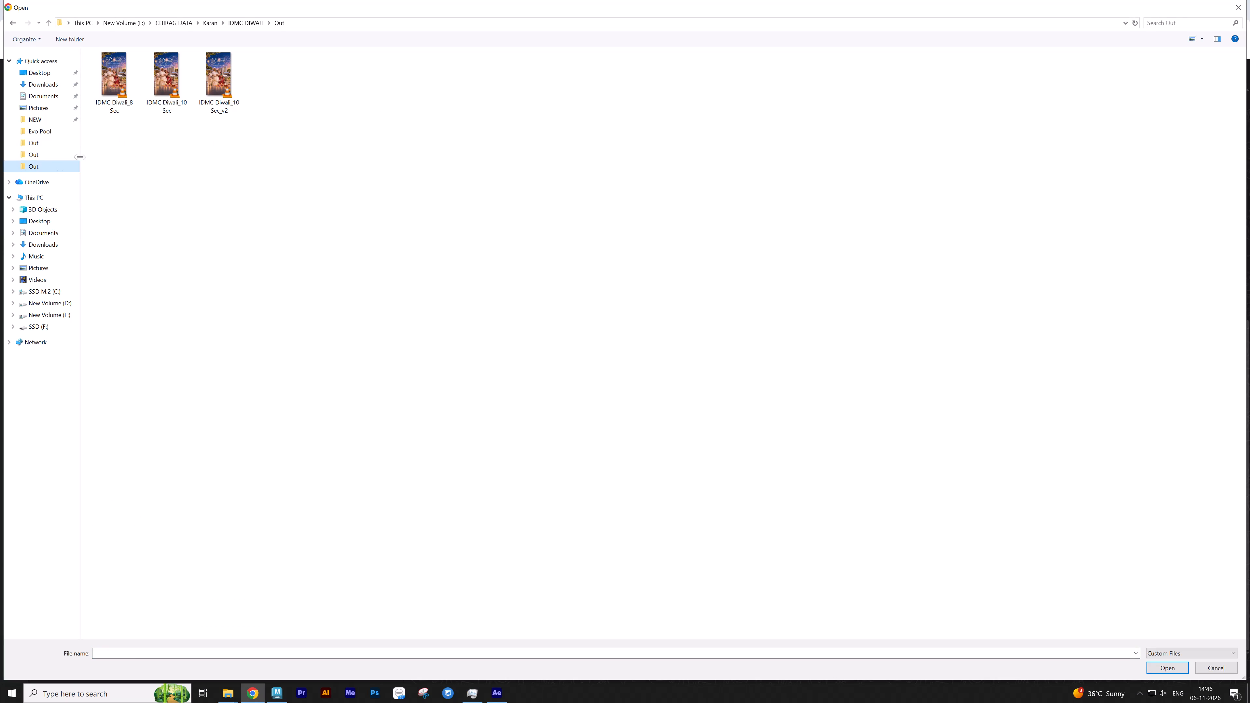